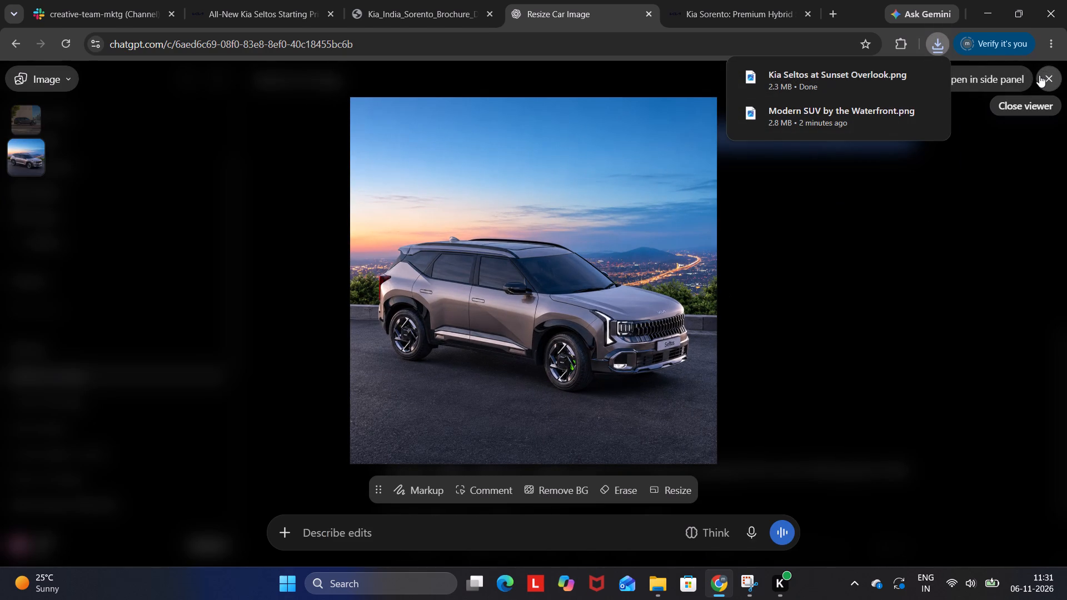
# Return to the Google results in the Sorento tab, search for kia carens and open Kia India's Carens showroom page.
pyautogui.click(428, 7)
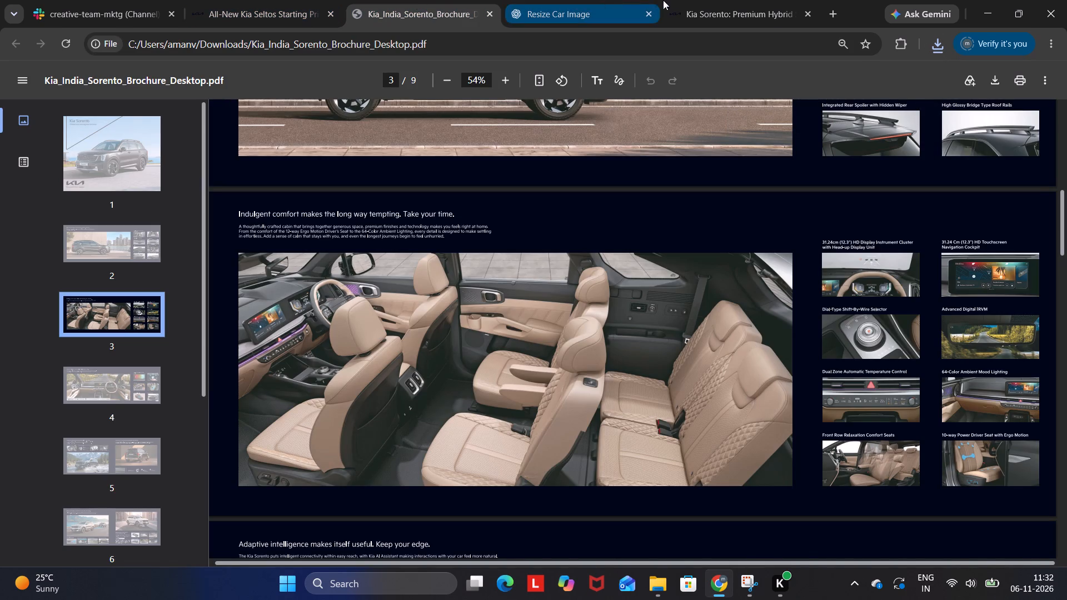
pyautogui.click(706, 0)
pyautogui.click(14, 36)
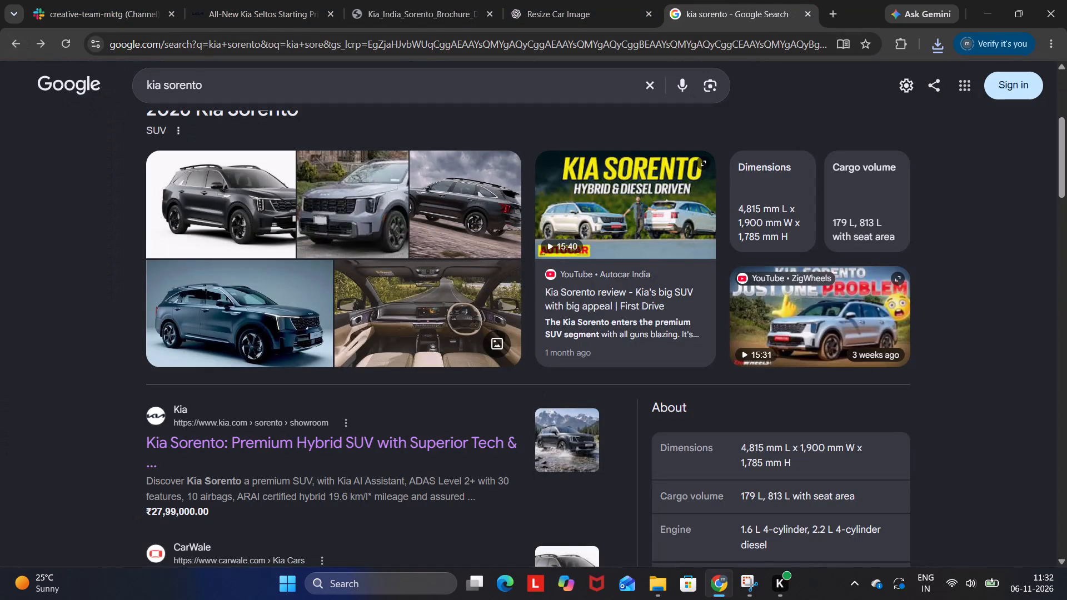
pyautogui.moveTo(208, 86); pyautogui.dragTo(163, 91)
pyautogui.write('care')
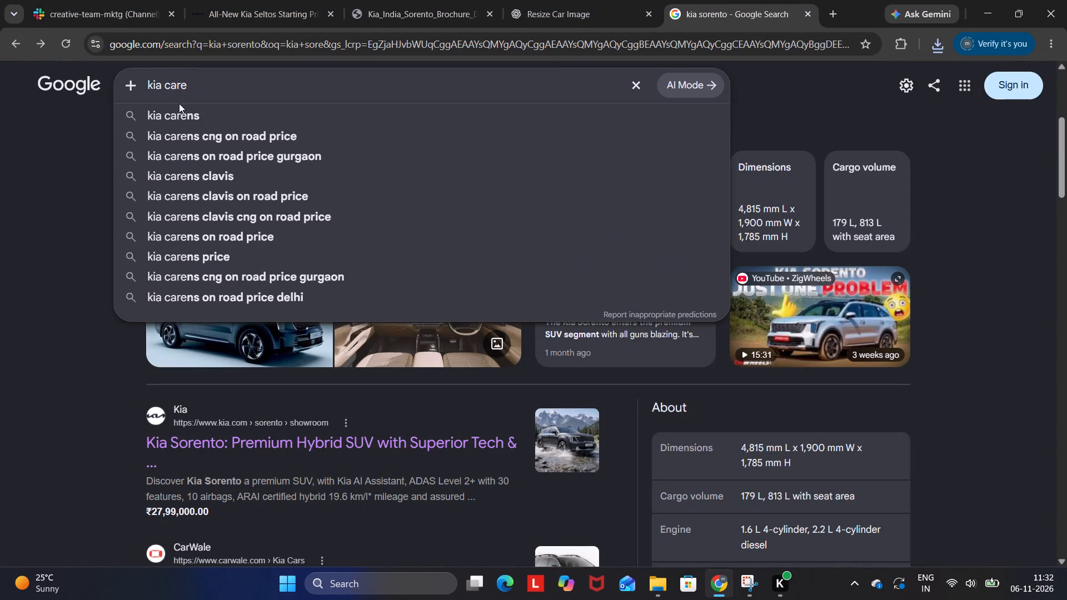
pyautogui.click(173, 112)
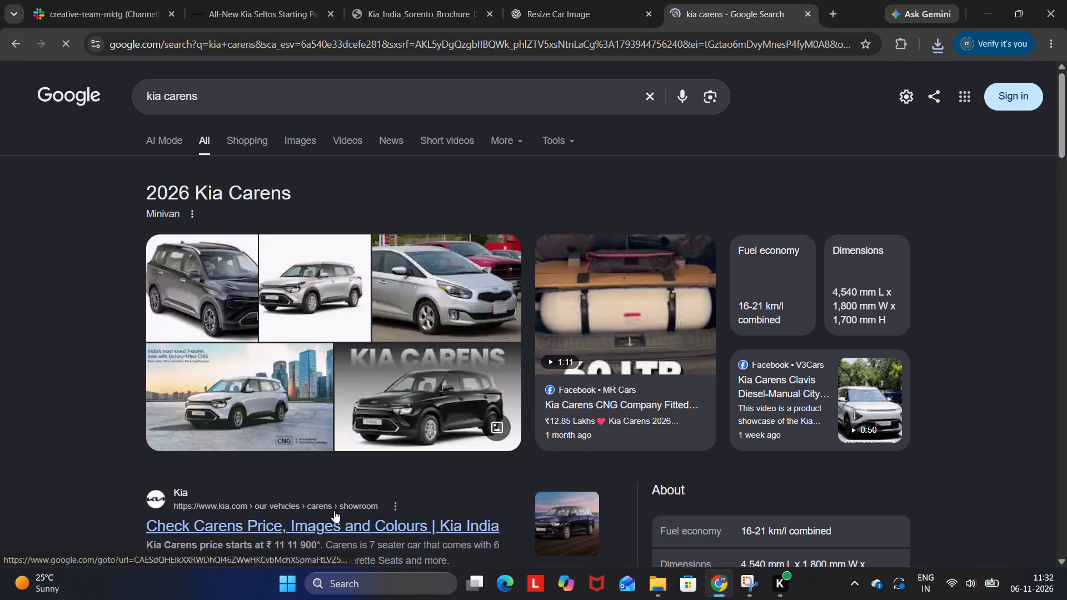
pyautogui.scroll(-2, 334, 511)
pyautogui.click(353, 380)
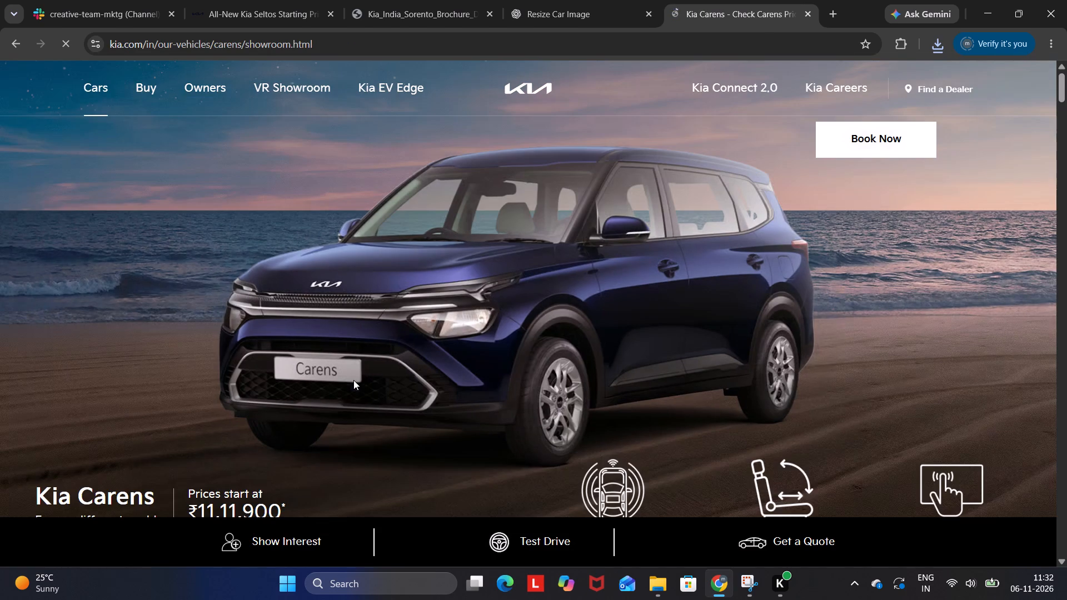
# Look through the Kia Carens showroom page from the hero banner to the footer for usable car images and product information.
pyautogui.scroll(-1, 353, 380)
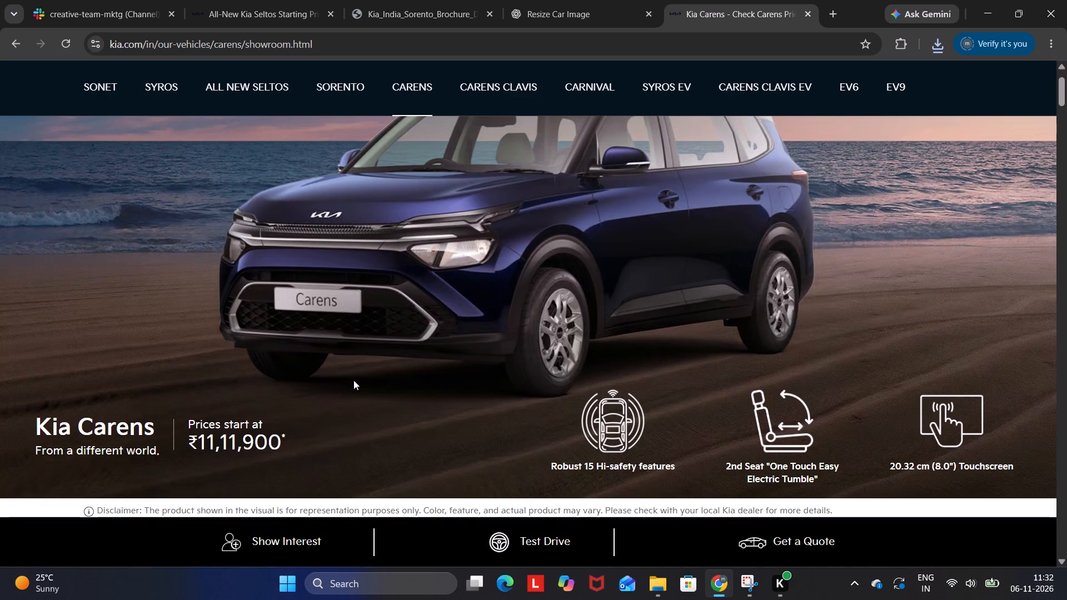
pyautogui.scroll(-10, 353, 380)
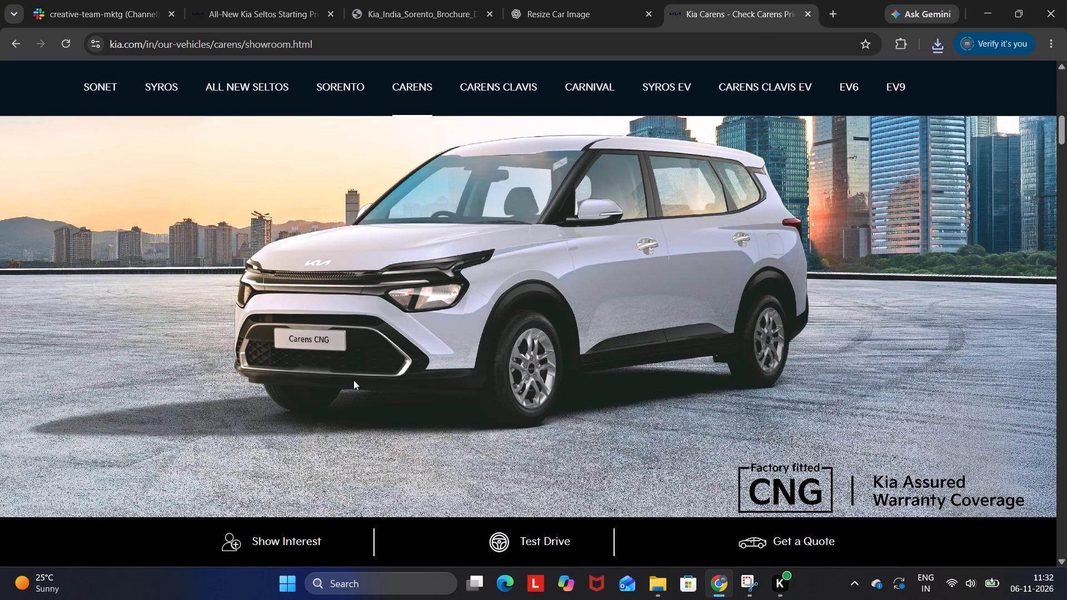
pyautogui.scroll(-12, 353, 380)
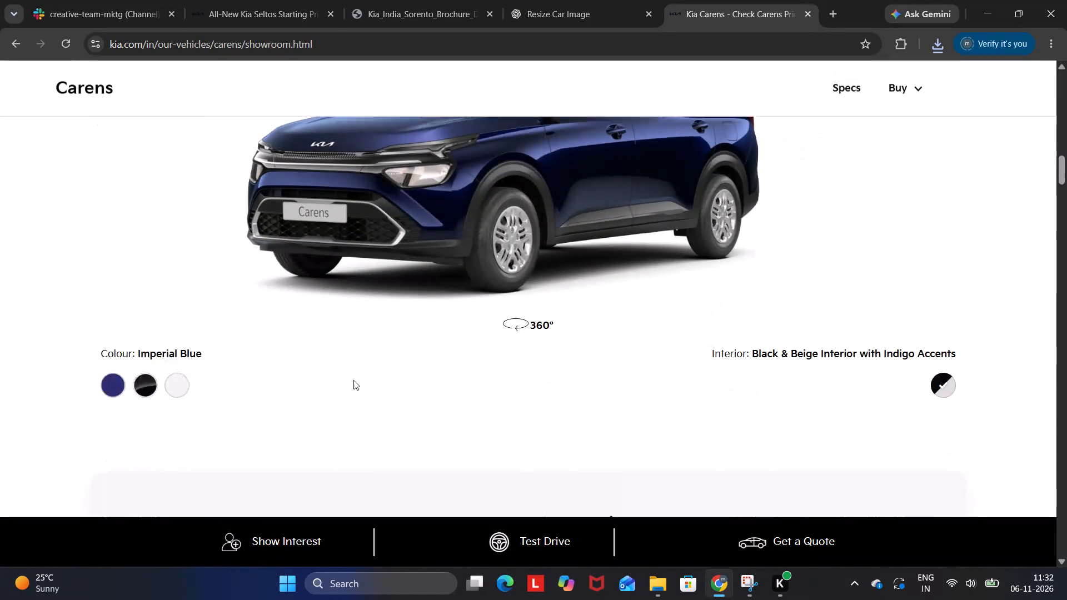
pyautogui.scroll(-17, 353, 380)
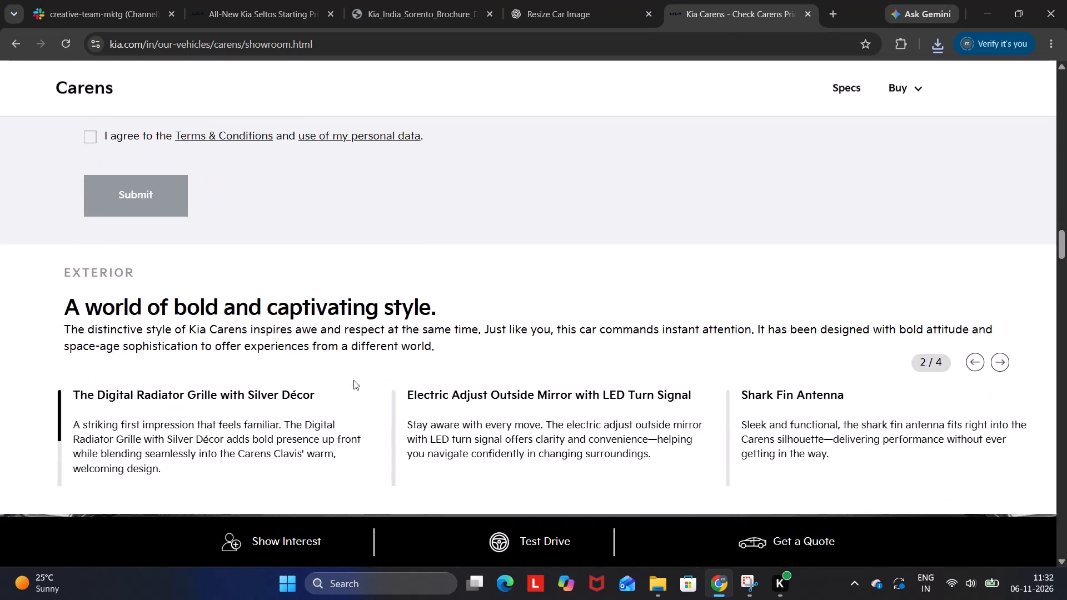
pyautogui.scroll(-18, 353, 380)
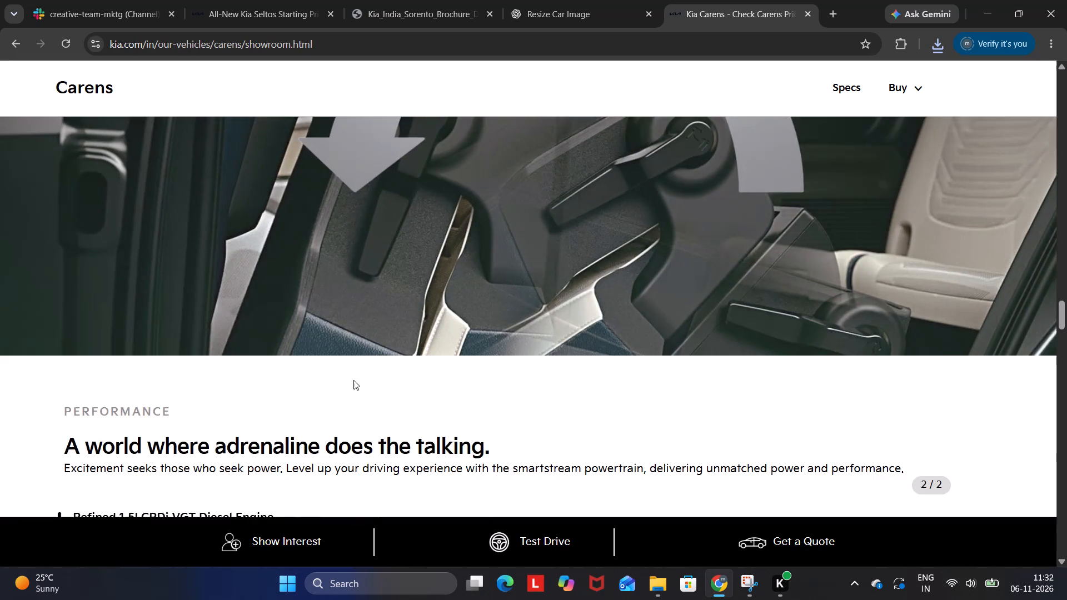
pyautogui.scroll(-20, 353, 380)
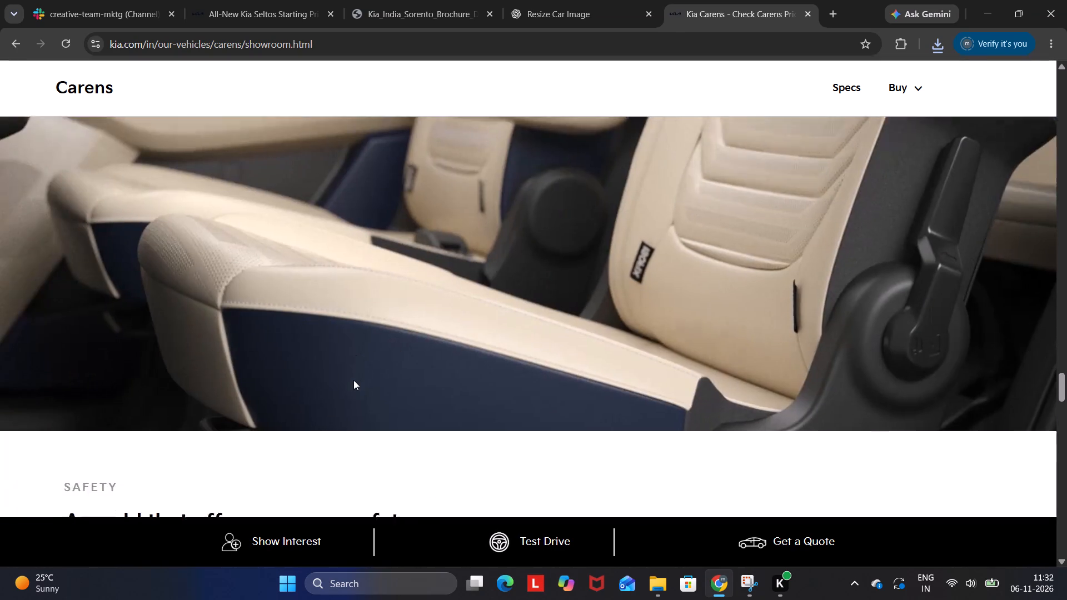
pyautogui.scroll(-3, 353, 380)
pyautogui.scroll(7, 353, 380)
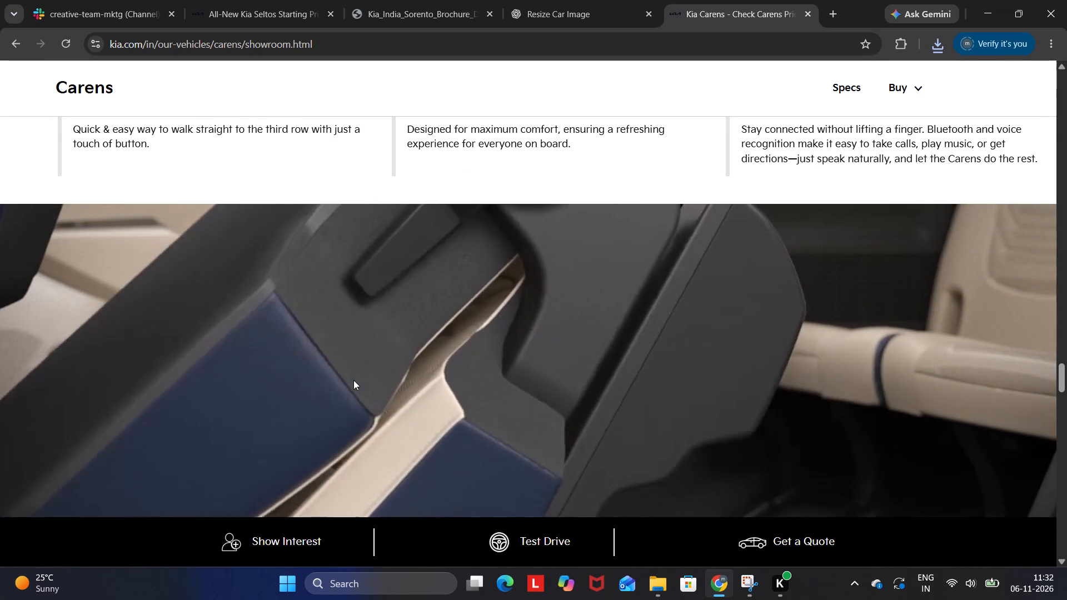
pyautogui.scroll(3, 353, 380)
pyautogui.scroll(-6, 353, 380)
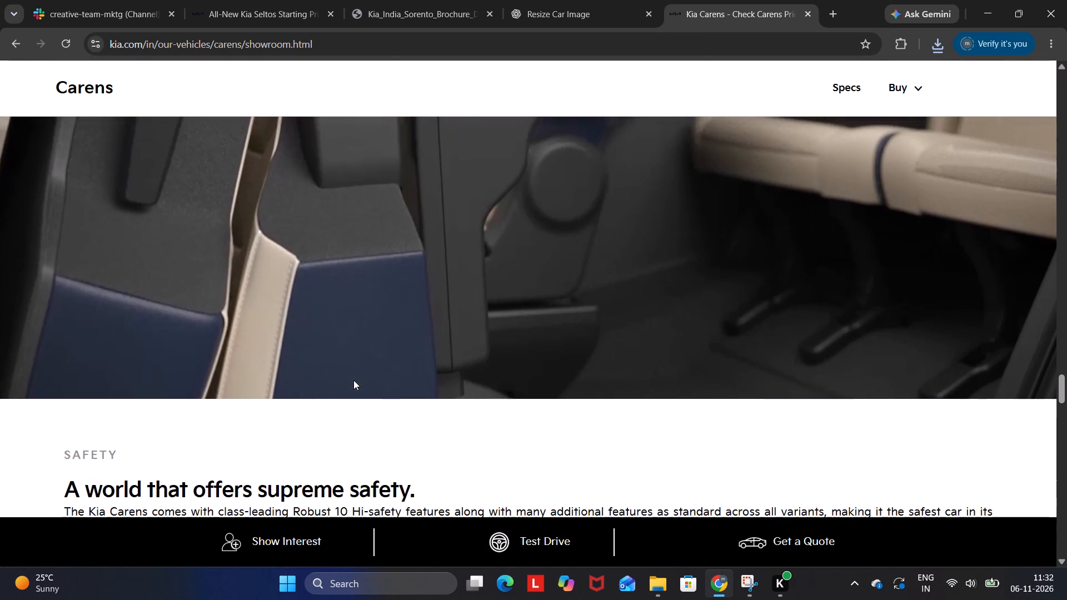
pyautogui.scroll(-16, 353, 380)
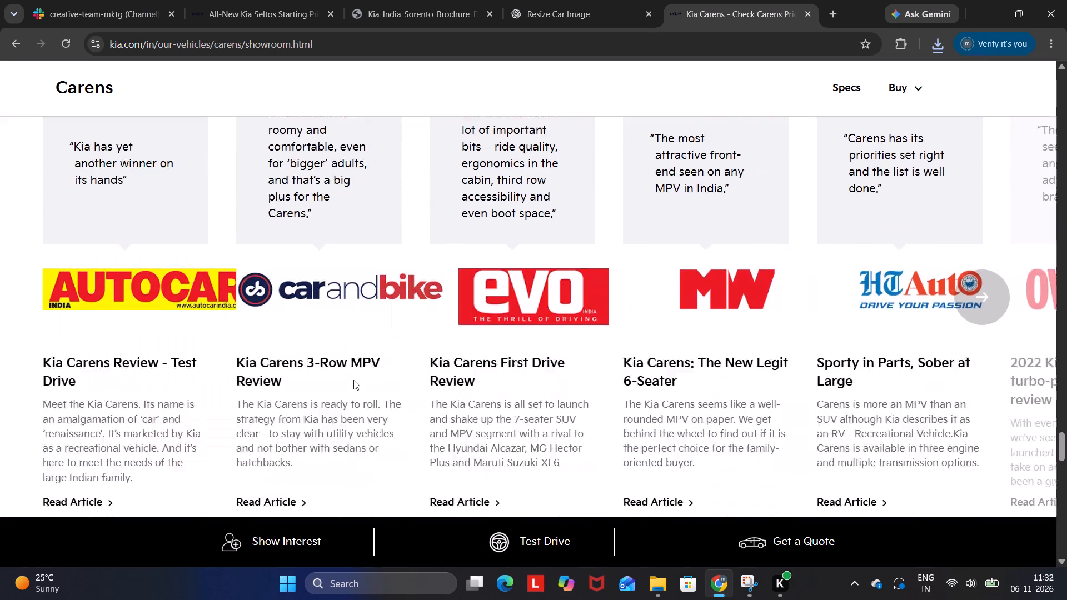
pyautogui.scroll(-18, 353, 380)
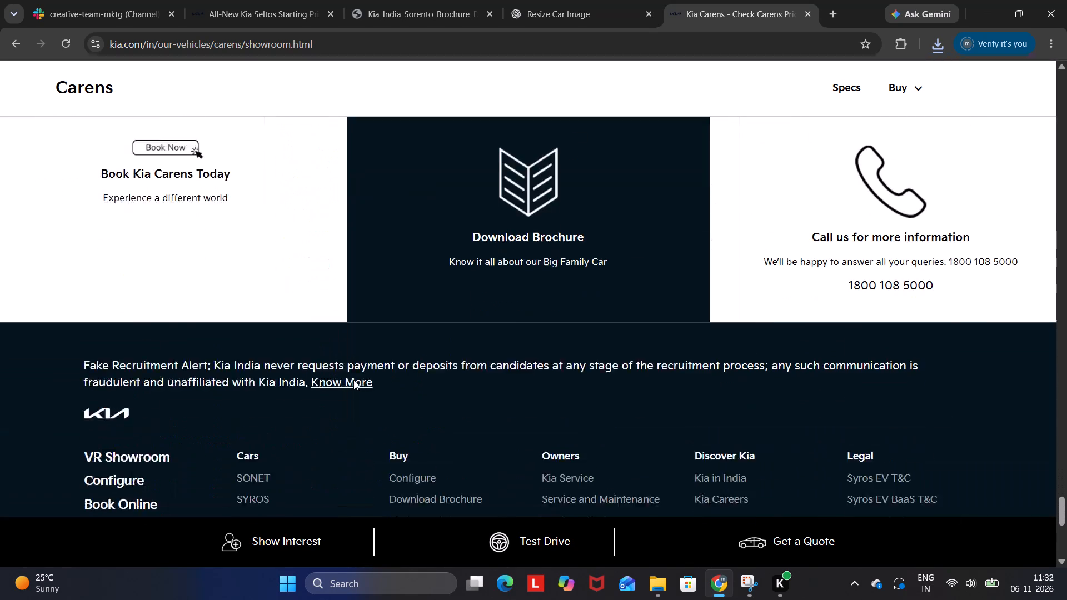
pyautogui.scroll(-3, 353, 380)
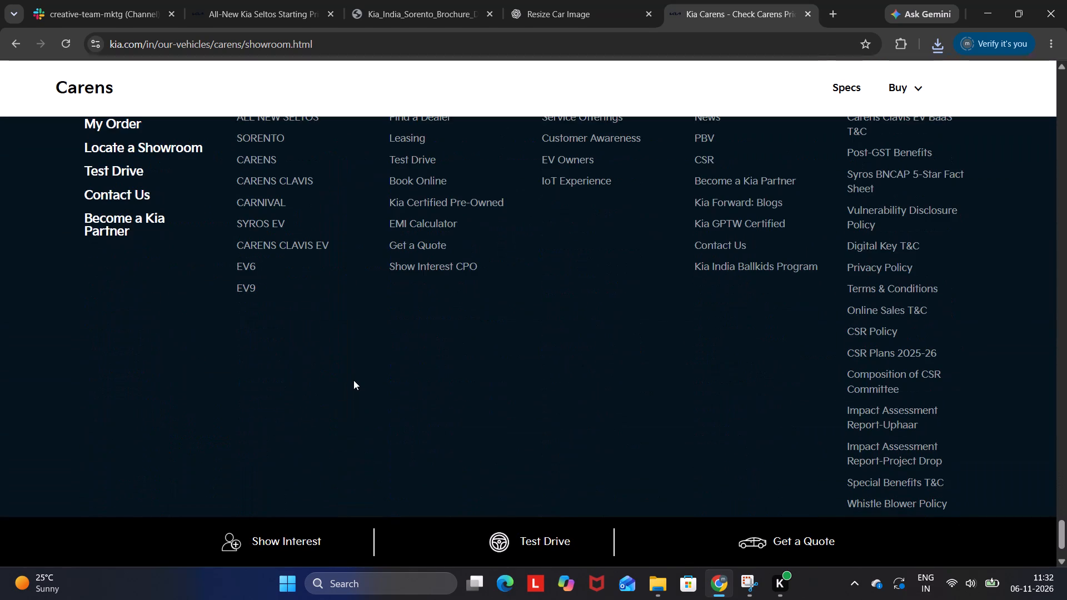
# Review the Carens showroom page again from the footer back to the hero banner, checking the feature, design and CNG visuals.
pyautogui.scroll(2, 353, 380)
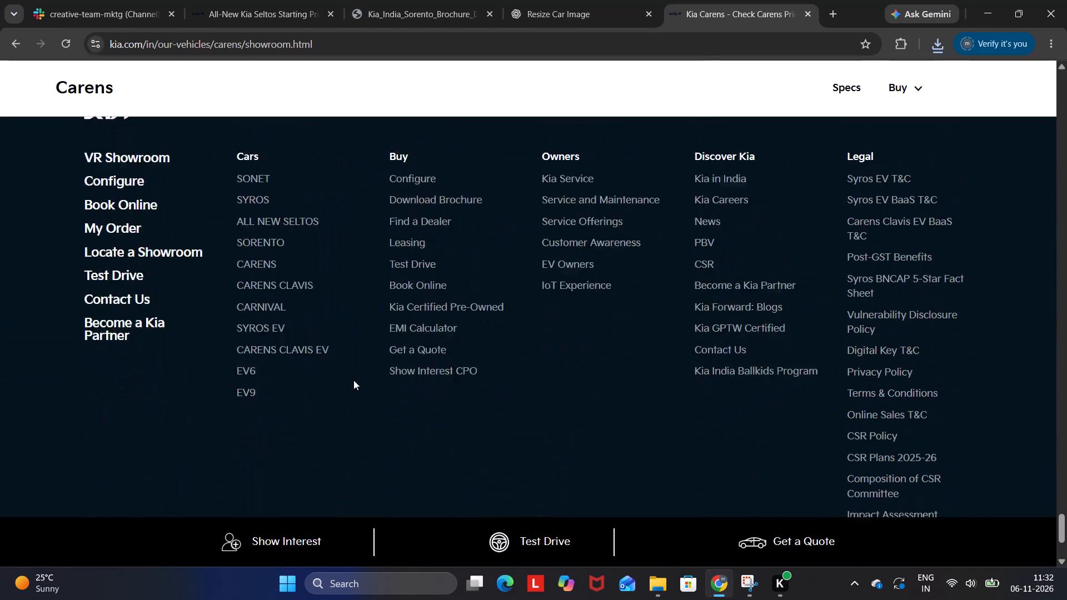
pyautogui.scroll(11, 353, 380)
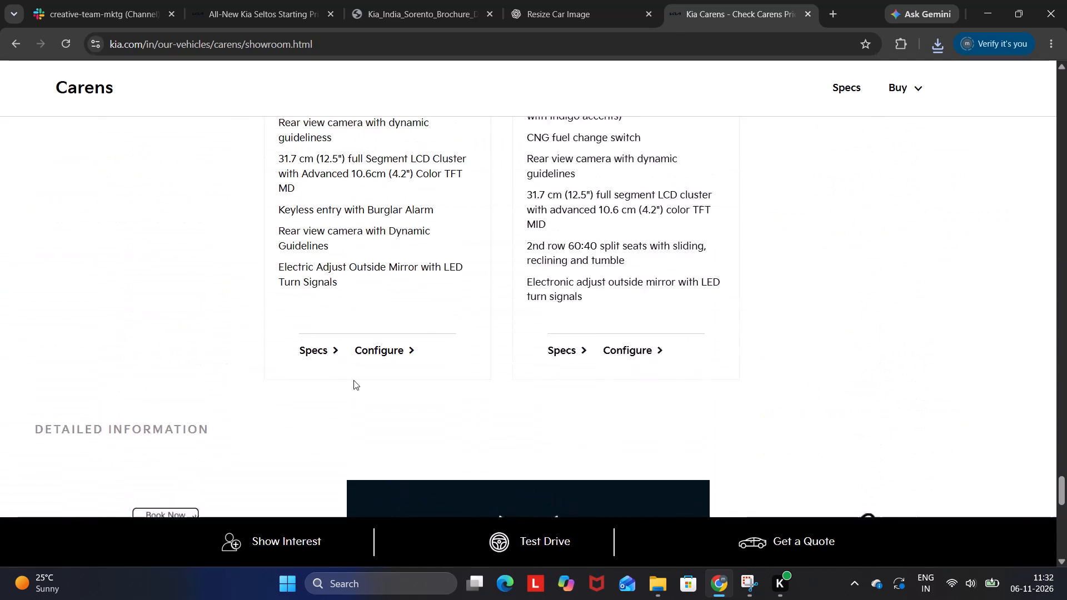
pyautogui.scroll(14, 353, 380)
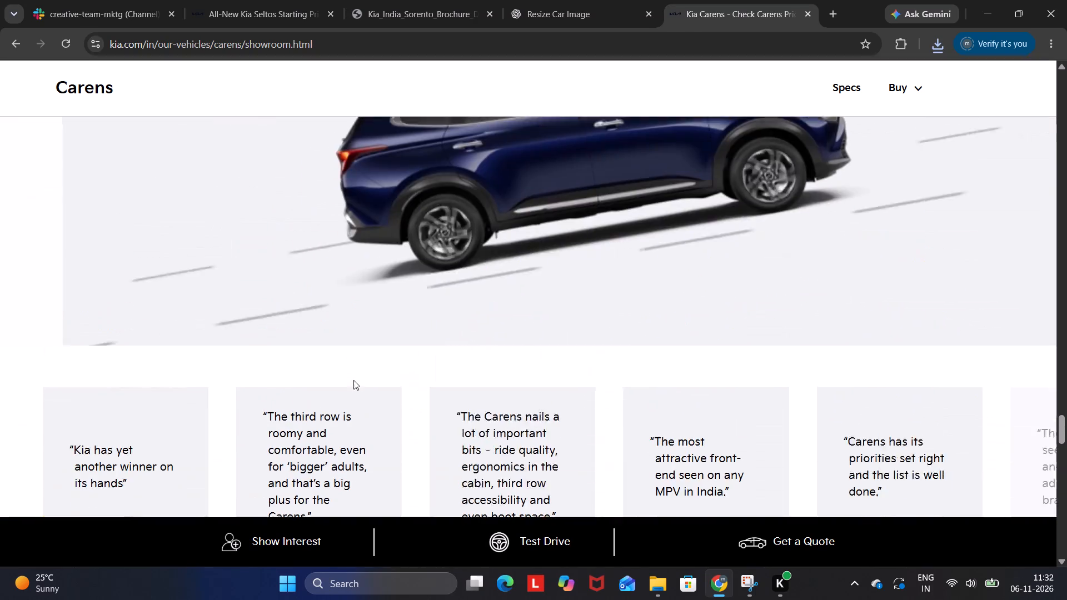
pyautogui.scroll(15, 353, 380)
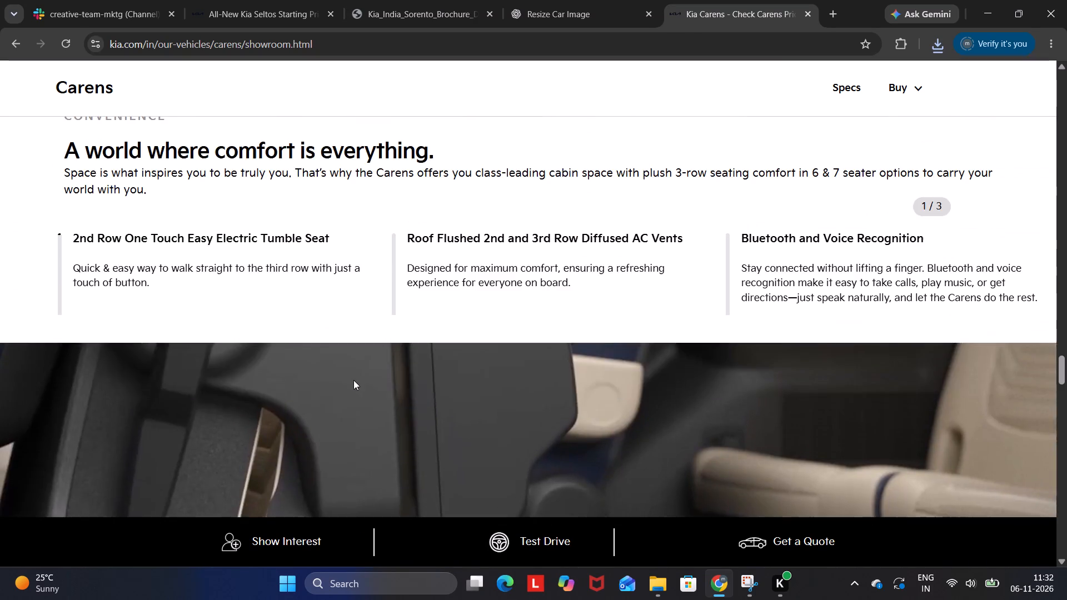
pyautogui.scroll(17, 353, 380)
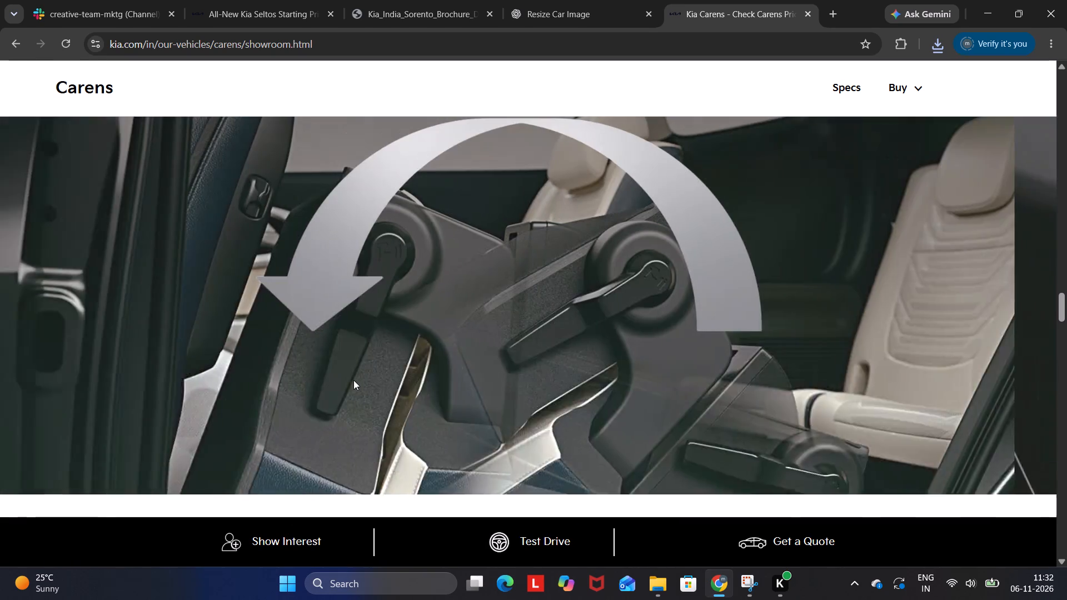
pyautogui.scroll(11, 353, 380)
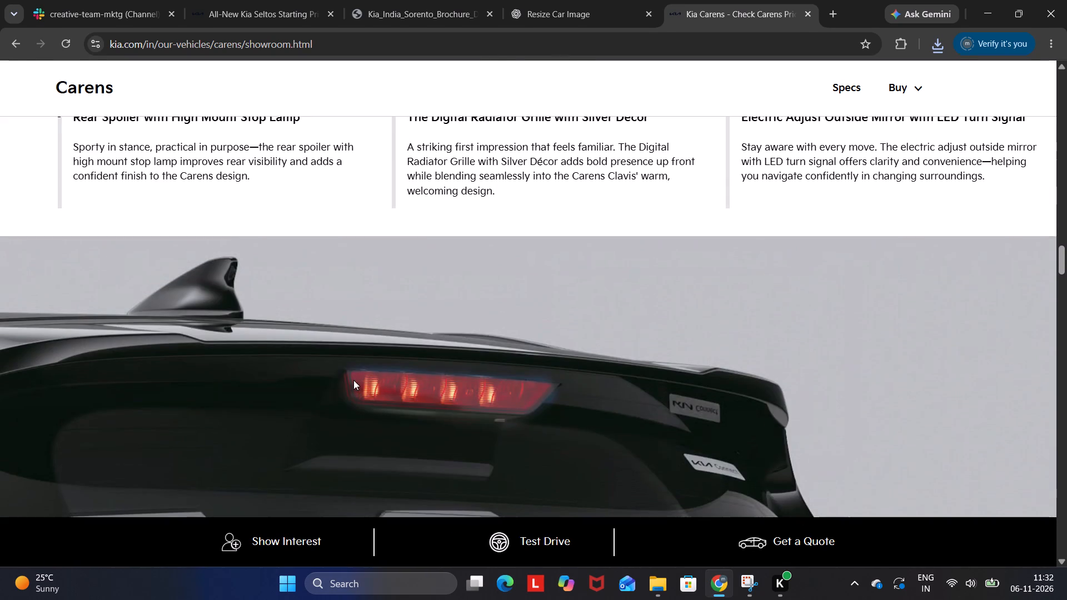
pyautogui.scroll(14, 353, 380)
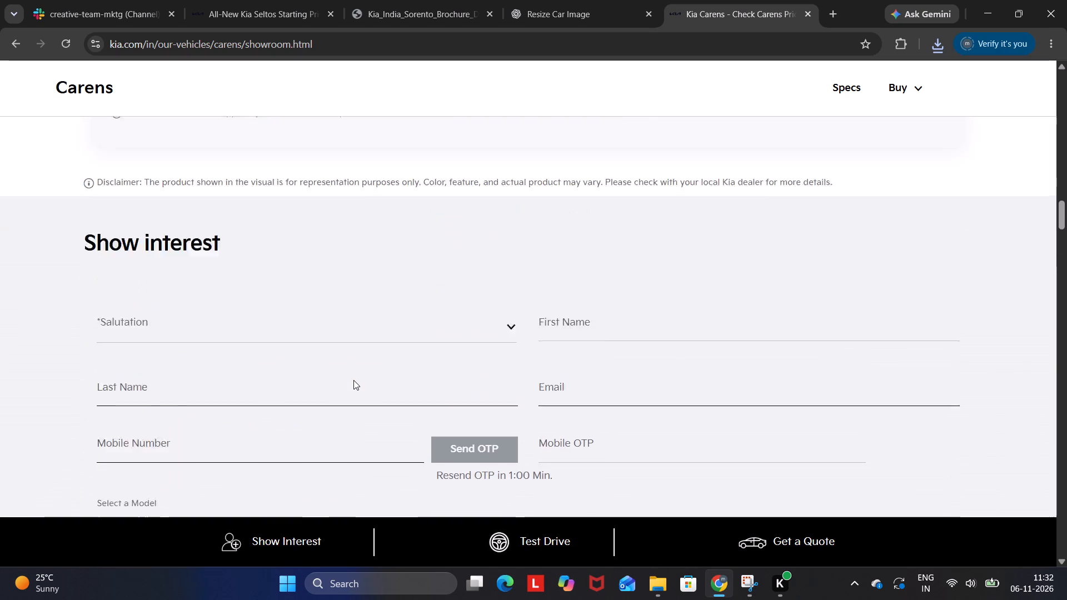
pyautogui.scroll(14, 353, 380)
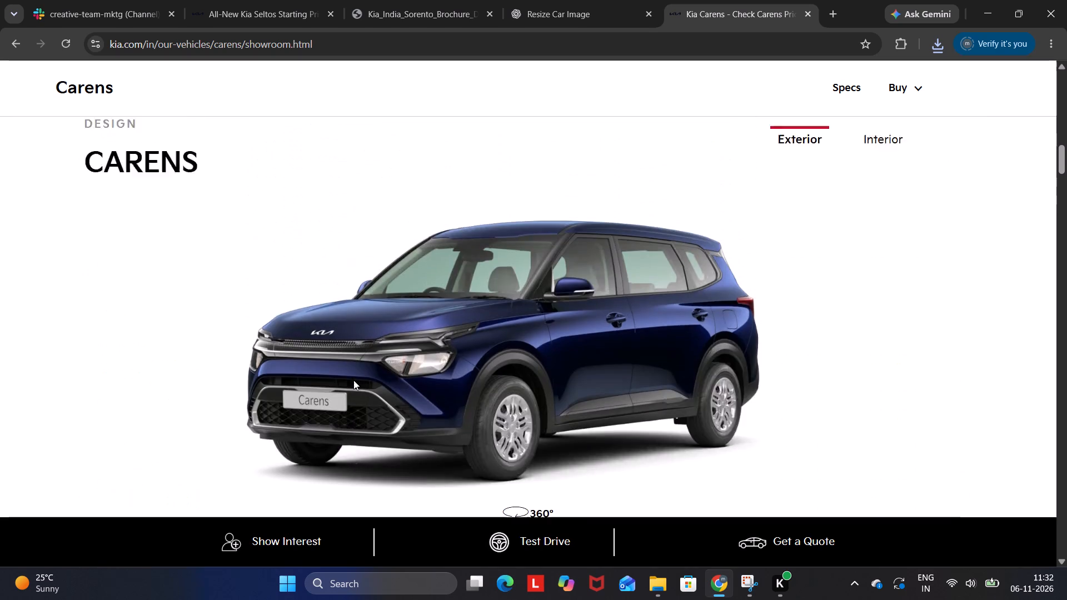
pyautogui.scroll(9, 353, 380)
pyautogui.scroll(-3, 353, 380)
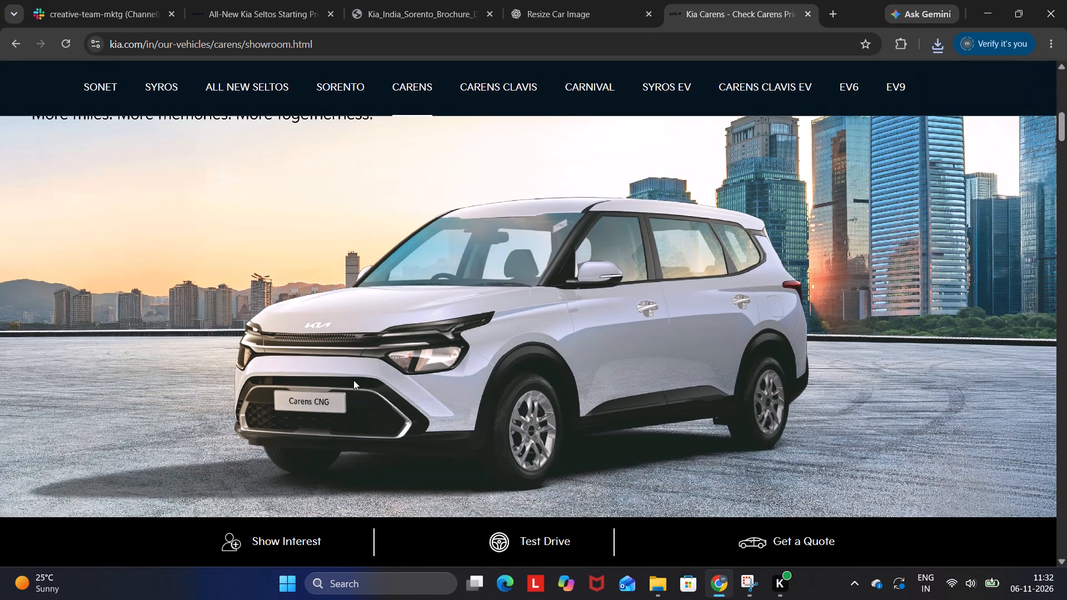
pyautogui.scroll(14, 353, 380)
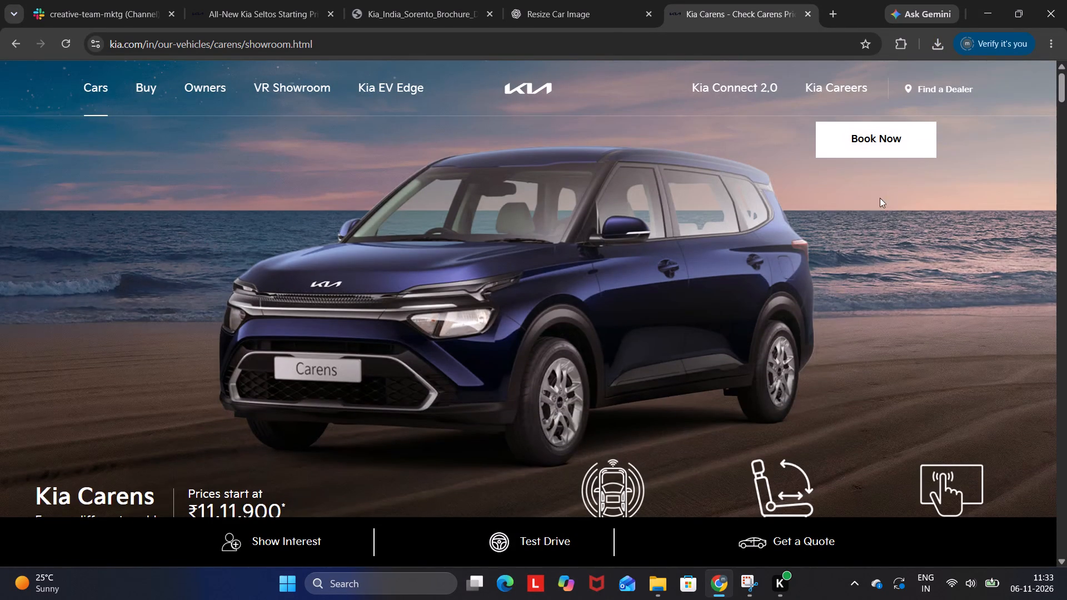
# Re-examine the Carens page's CNG, Design and Exterior sections for a suitable car picture.
pyautogui.scroll(-16, 884, 197)
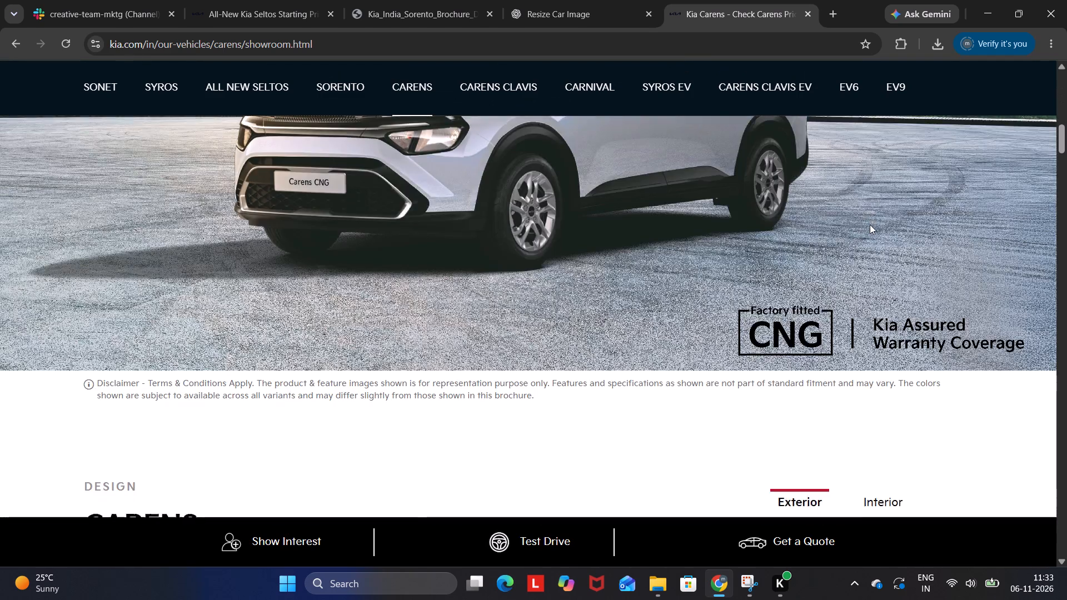
pyautogui.scroll(-12, 870, 224)
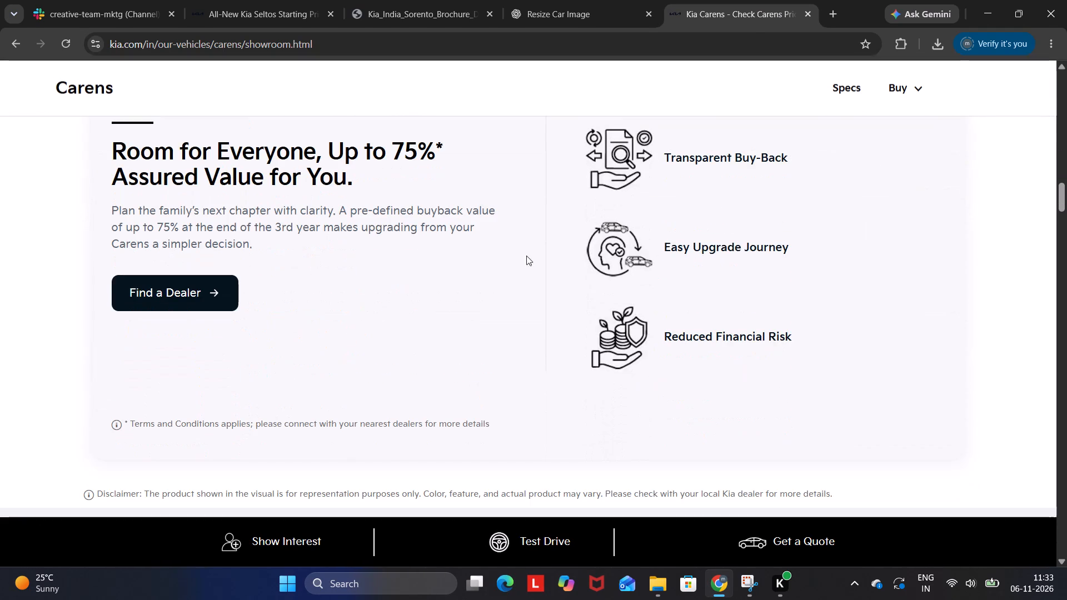
pyautogui.scroll(-16, 483, 292)
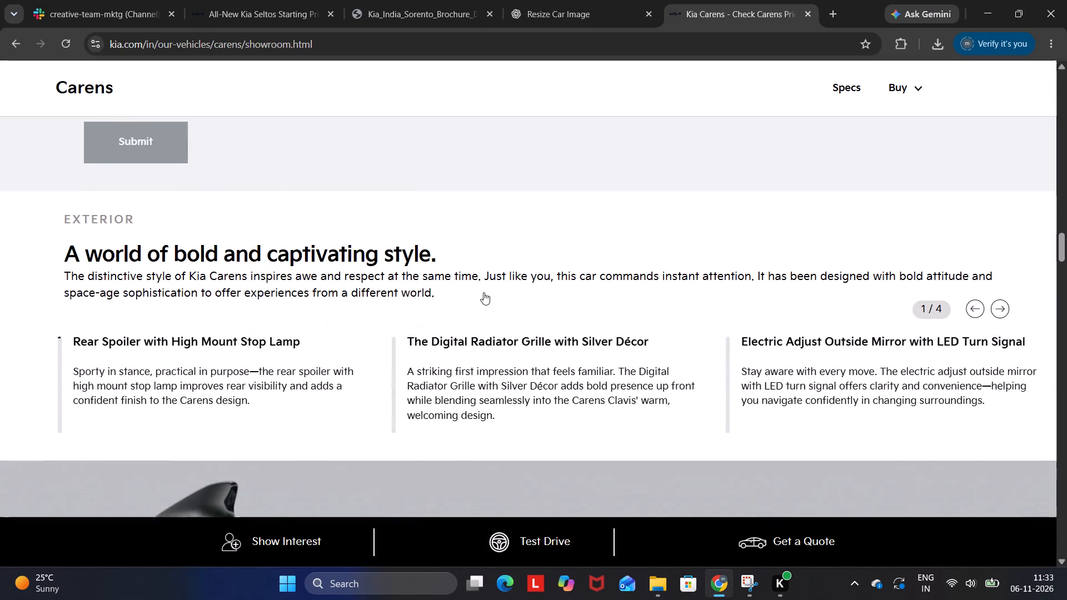
pyautogui.scroll(-1, 483, 292)
# Return to the Google results for kia carens and show the image results.
pyautogui.click(29, 49)
pyautogui.click(28, 42)
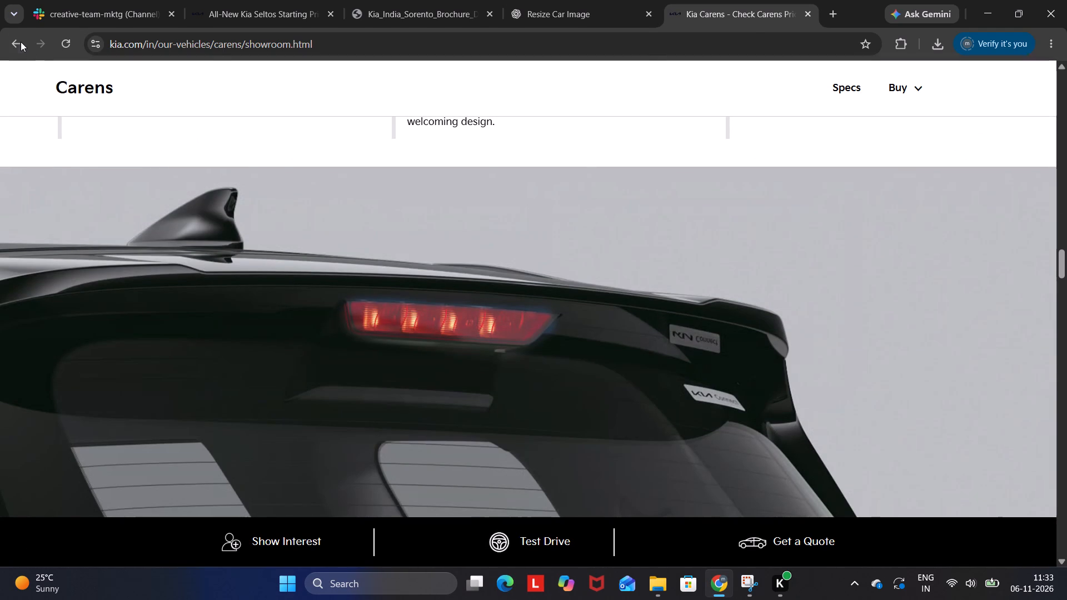
pyautogui.click(20, 42)
pyautogui.scroll(-6, 326, 346)
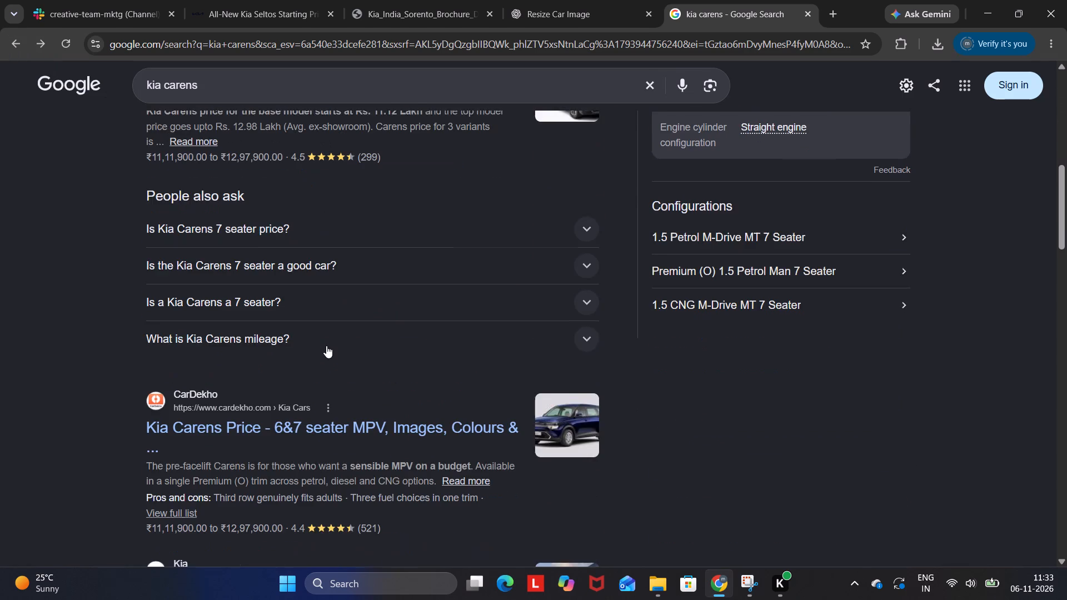
pyautogui.scroll(-3, 326, 346)
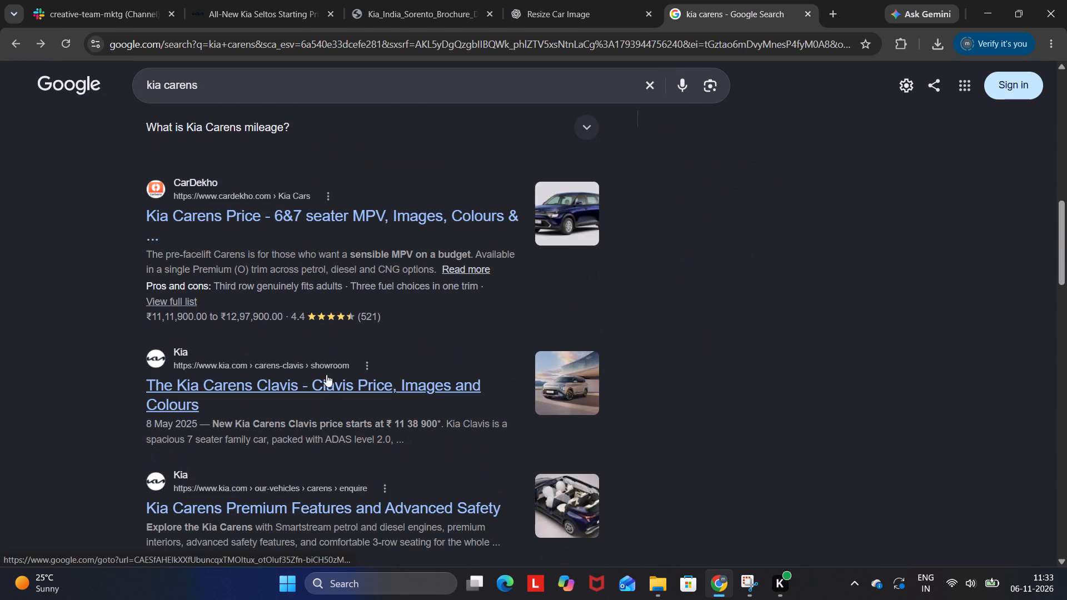
pyautogui.scroll(14, 315, 390)
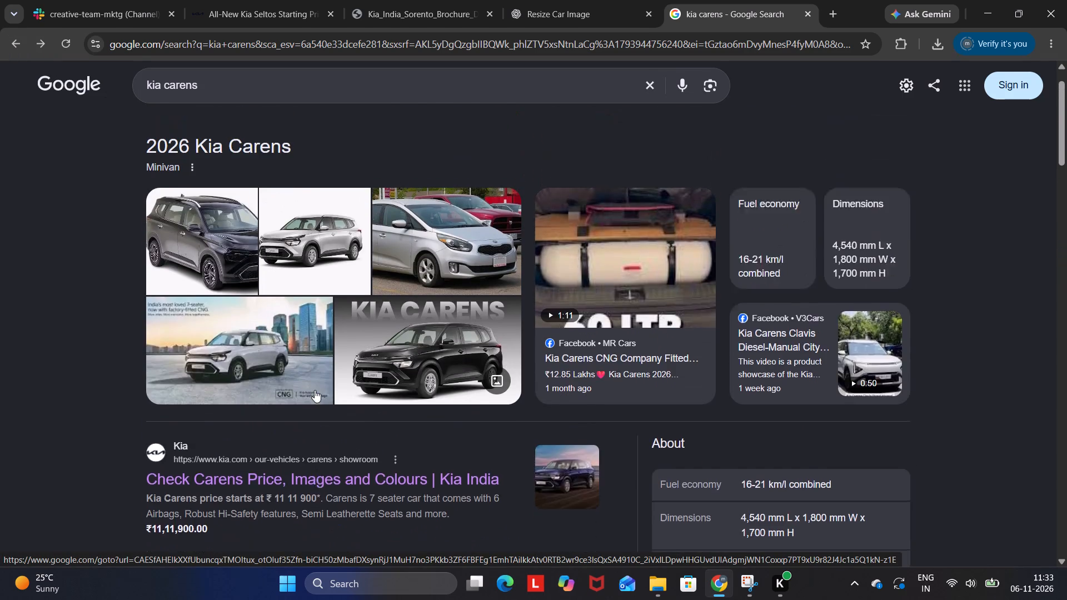
pyautogui.click(300, 141)
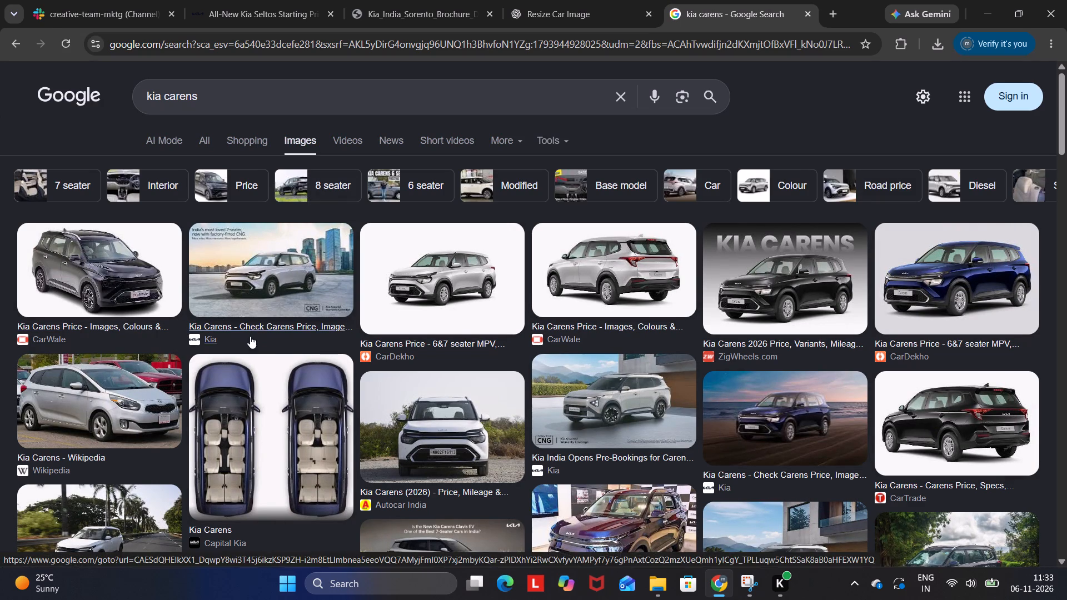
# Browse the Google image results for kia carens for a suitable exterior picture of the car.
pyautogui.scroll(-3, 307, 354)
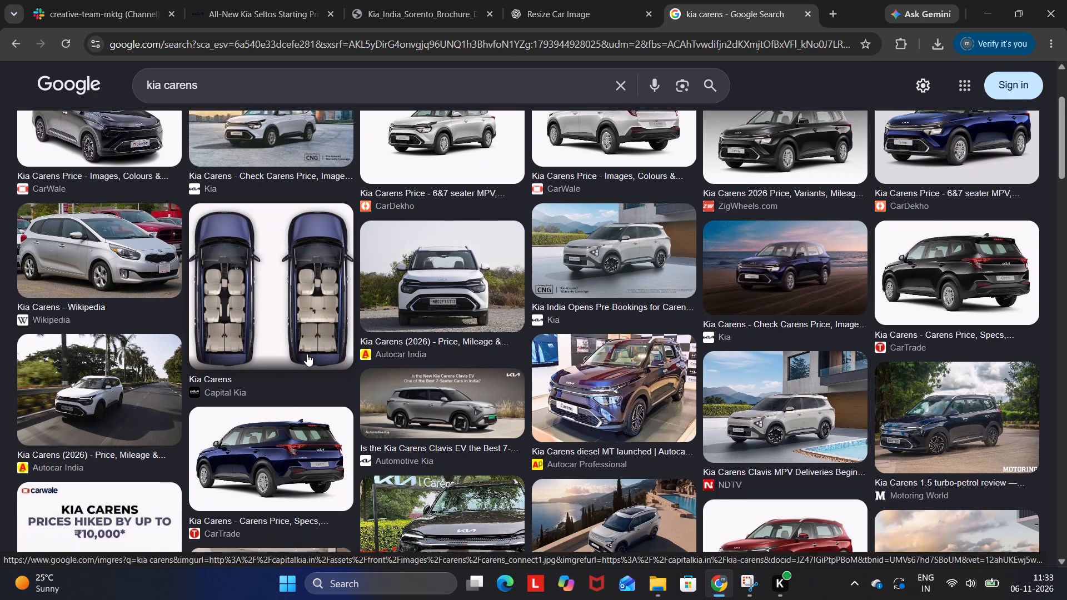
pyautogui.scroll(-2, 307, 354)
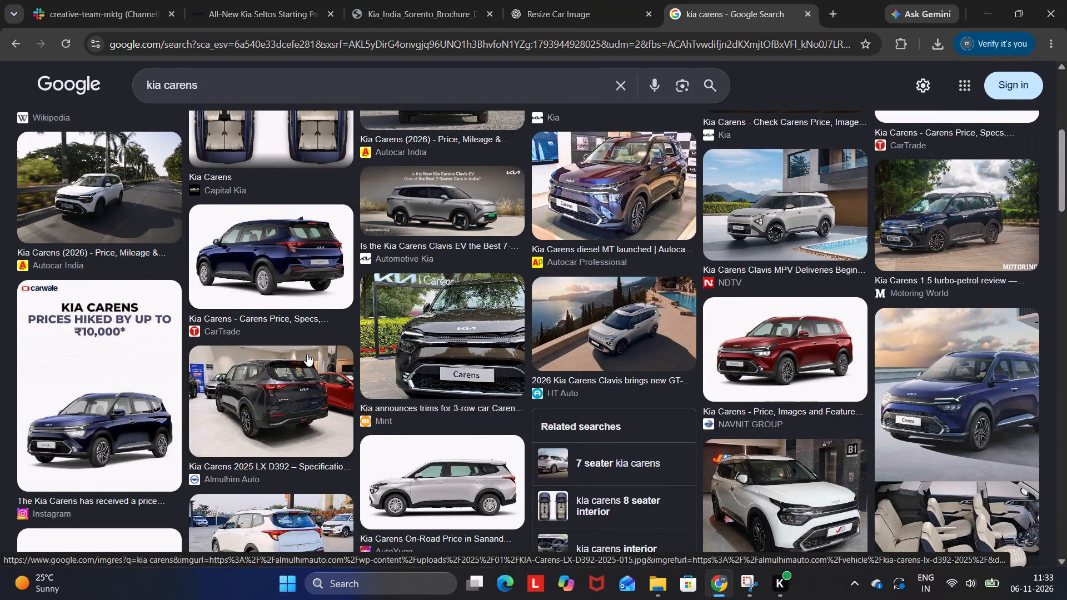
pyautogui.scroll(-6, 307, 354)
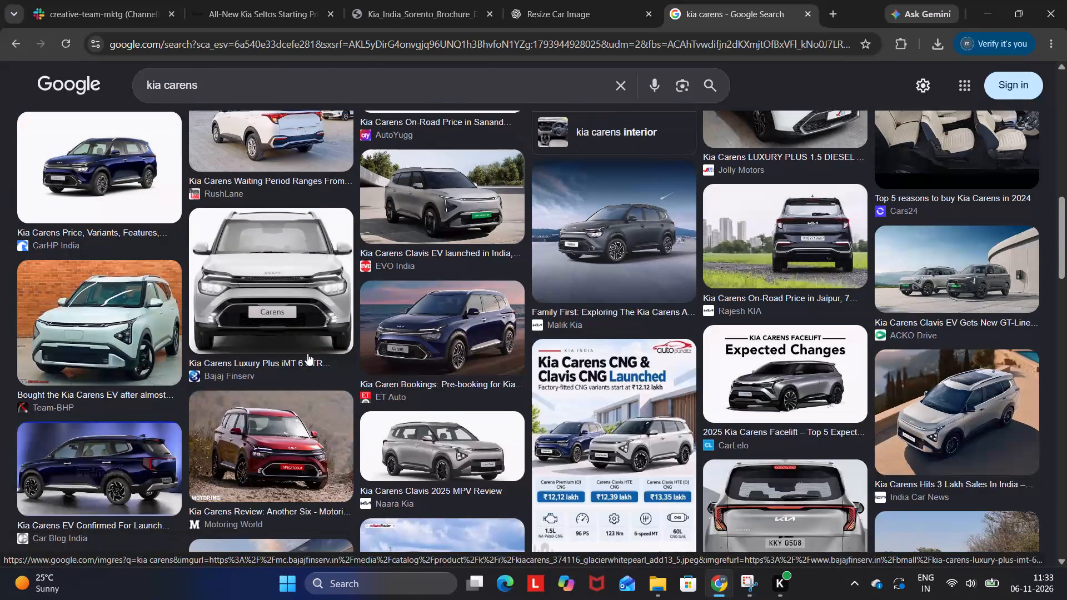
pyautogui.scroll(-5, 307, 353)
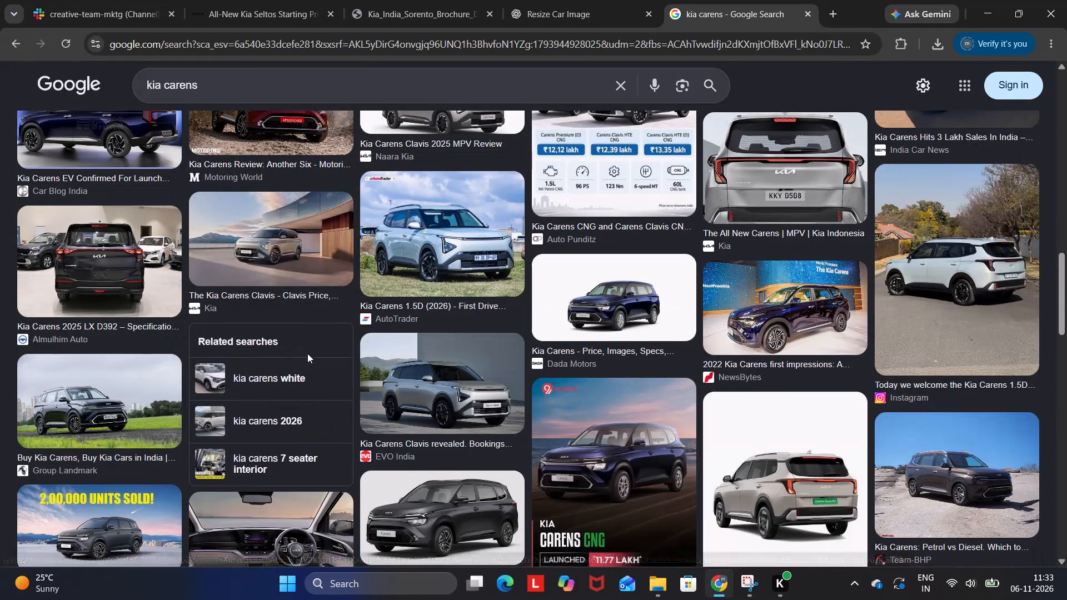
pyautogui.scroll(-2, 307, 353)
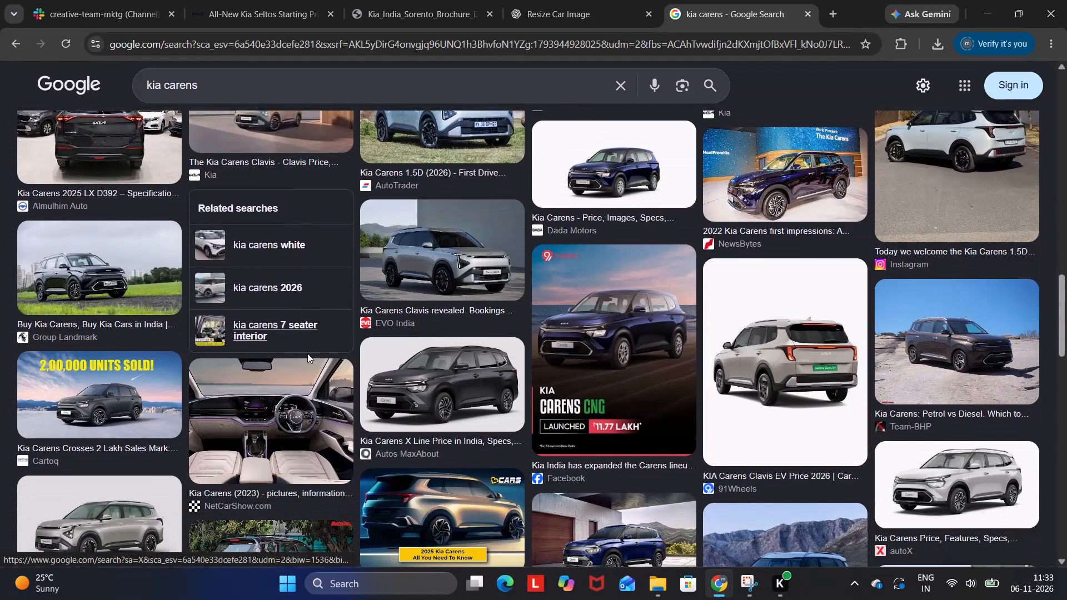
pyautogui.scroll(-5, 307, 353)
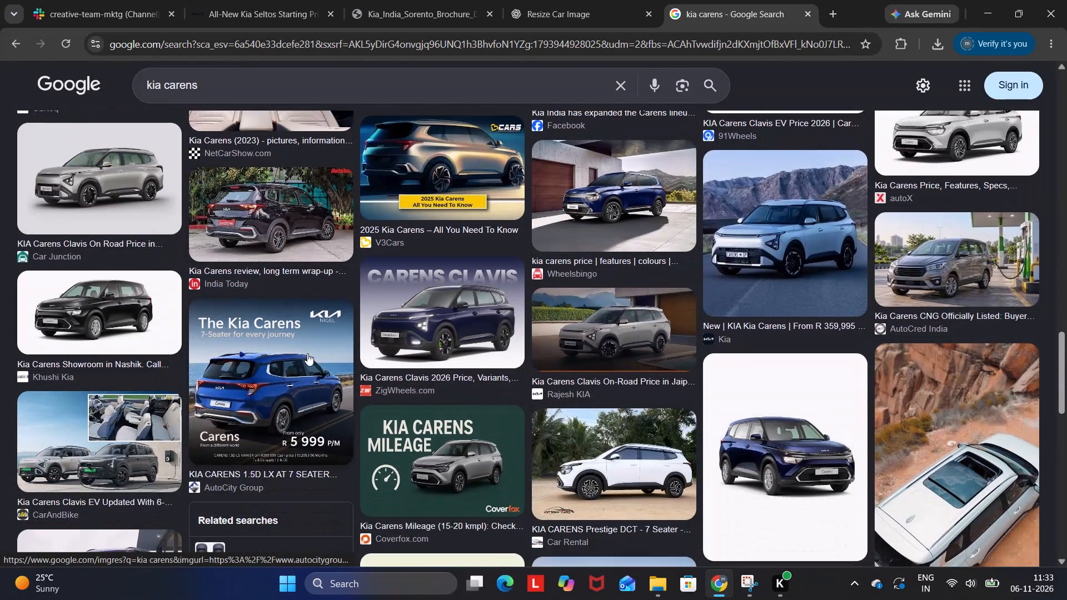
# Preview the white Carens mountain-road image from Kia and check its source page on kiamotors.co.za.
pyautogui.click(819, 255)
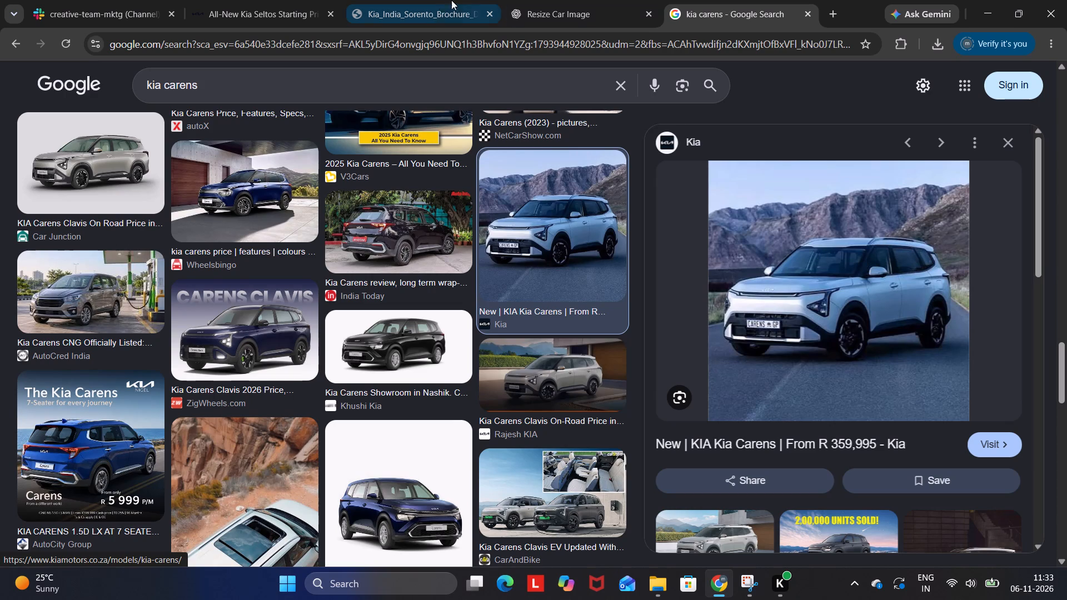
pyautogui.click(286, 0)
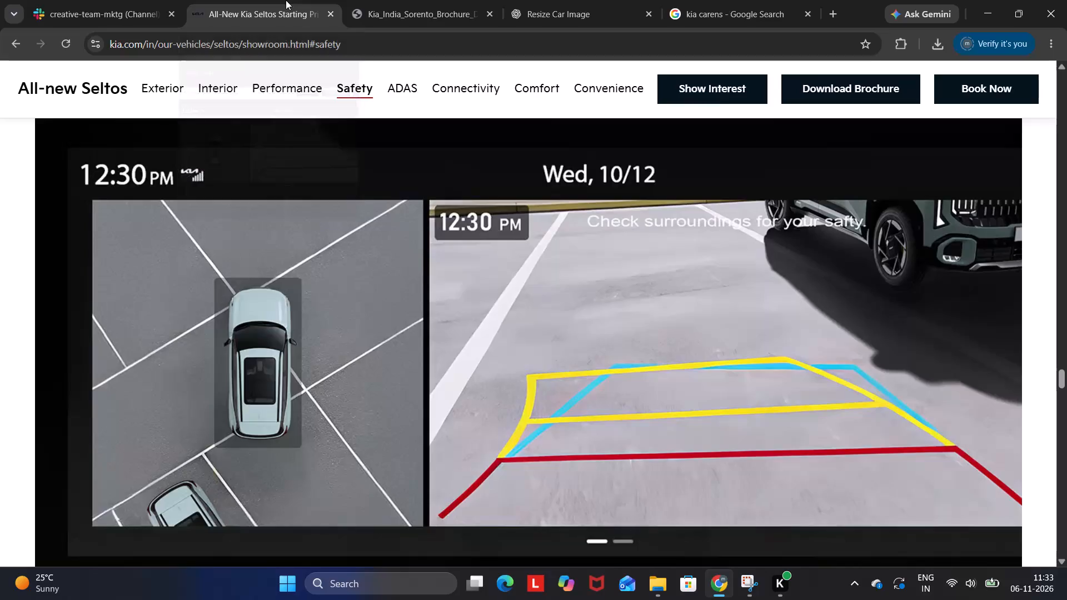
pyautogui.click(722, 0)
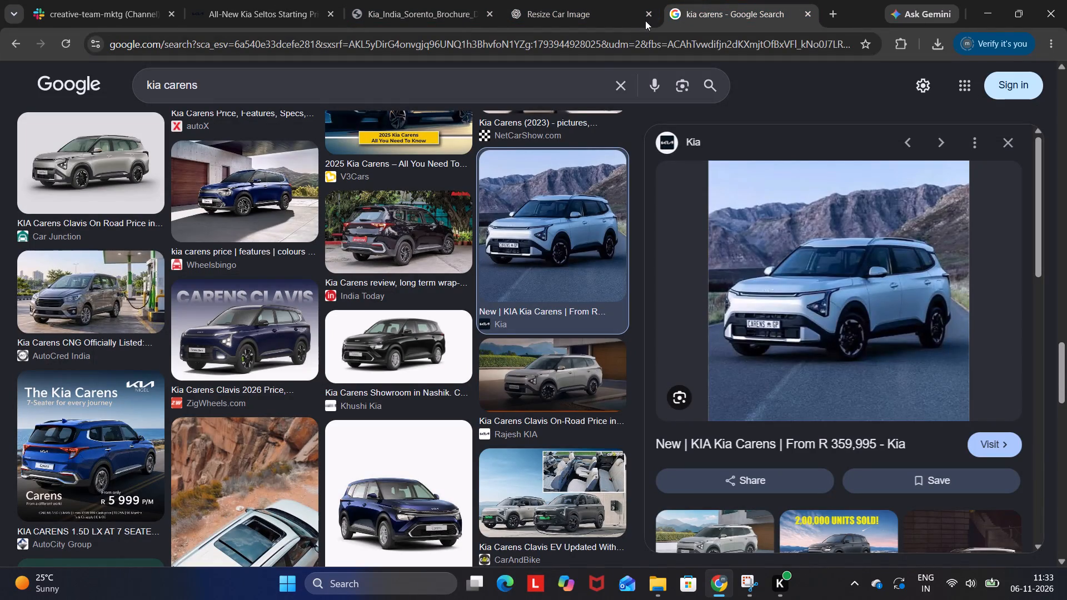
pyautogui.click(742, 437)
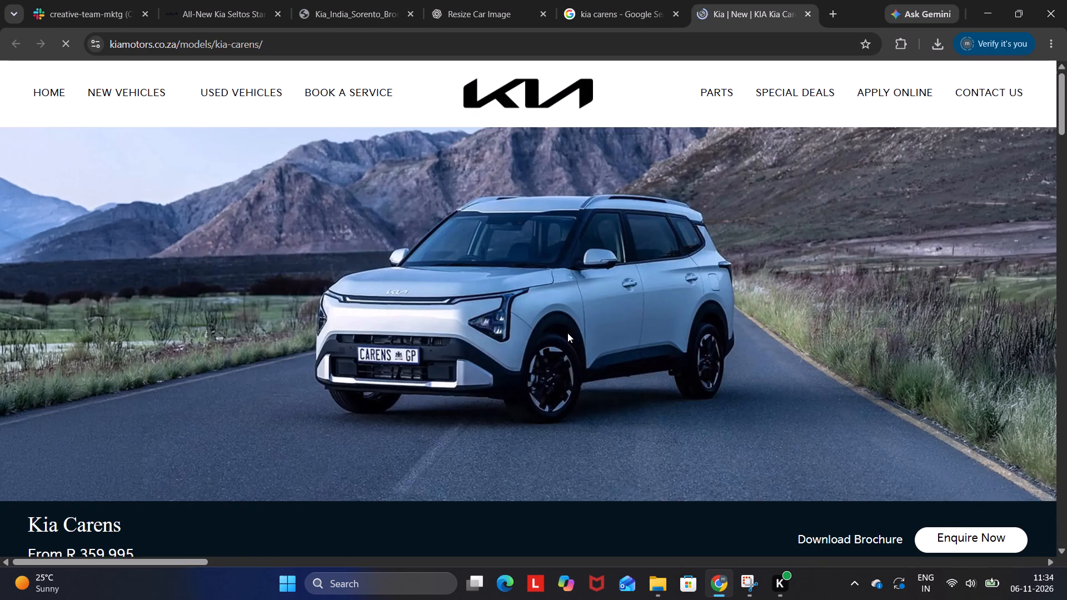
pyautogui.scroll(-2, 567, 333)
pyautogui.scroll(7, 560, 331)
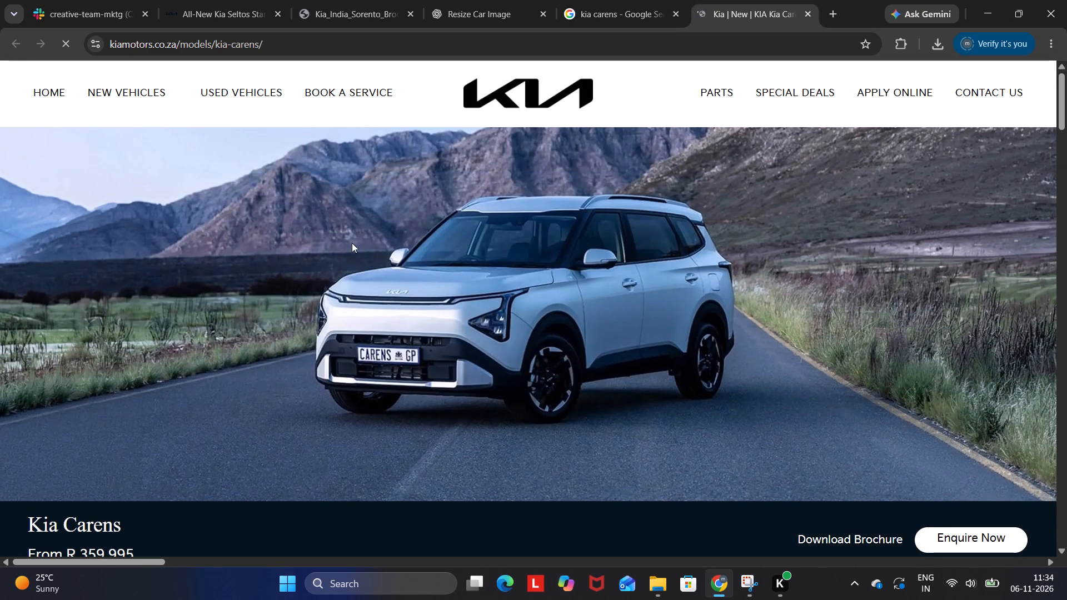
pyautogui.click(807, 9)
# Return to the Kia India Seltos page and open the Carens showroom page from the site's list of cars.
pyautogui.click(556, 0)
pyautogui.click(388, 0)
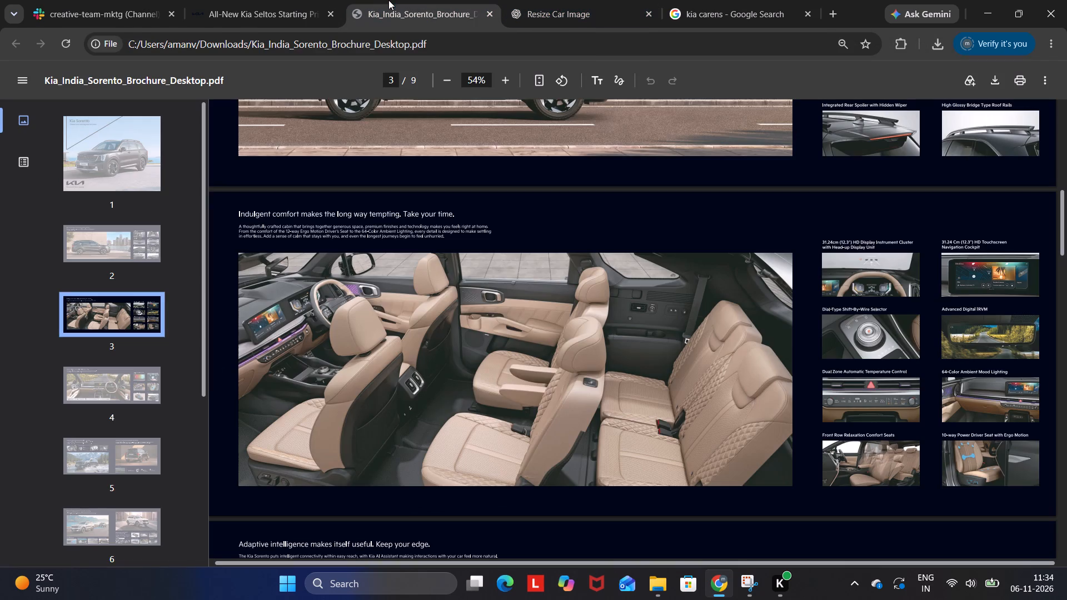
pyautogui.click(276, 0)
pyautogui.scroll(19, 212, 148)
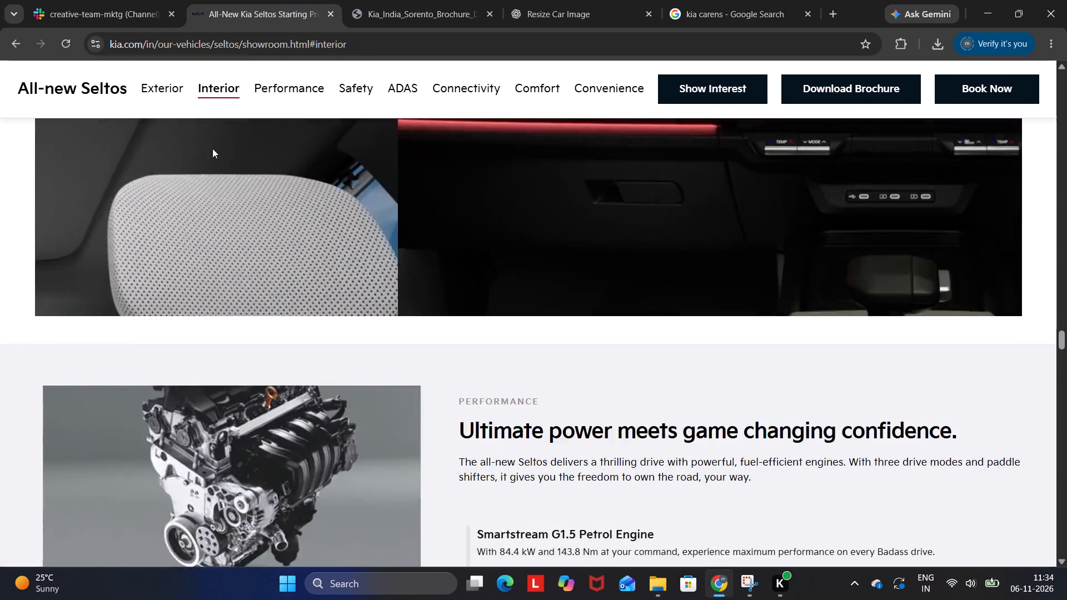
pyautogui.scroll(20, 212, 148)
pyautogui.scroll(20, 212, 148)
pyautogui.scroll(13, 212, 148)
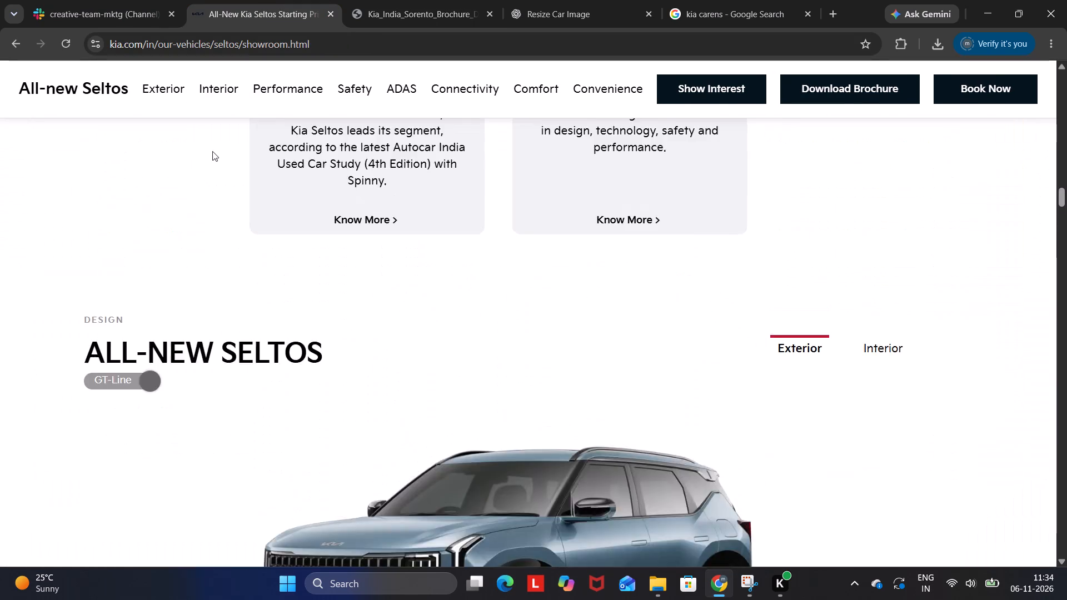
pyautogui.scroll(20, 212, 151)
pyautogui.scroll(20, 212, 151)
pyautogui.scroll(12, 212, 151)
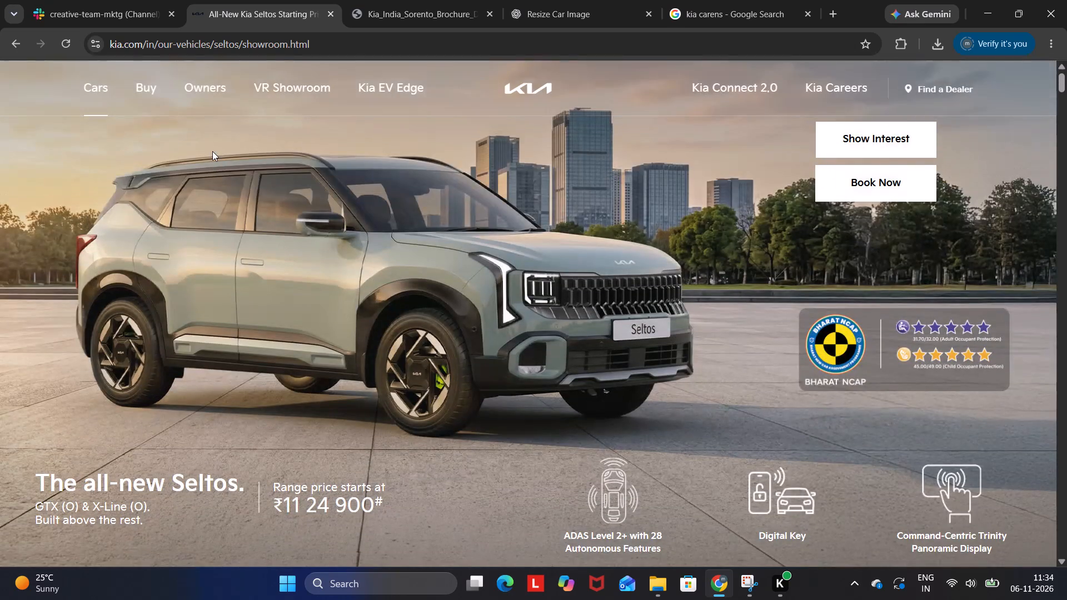
pyautogui.scroll(3, 212, 151)
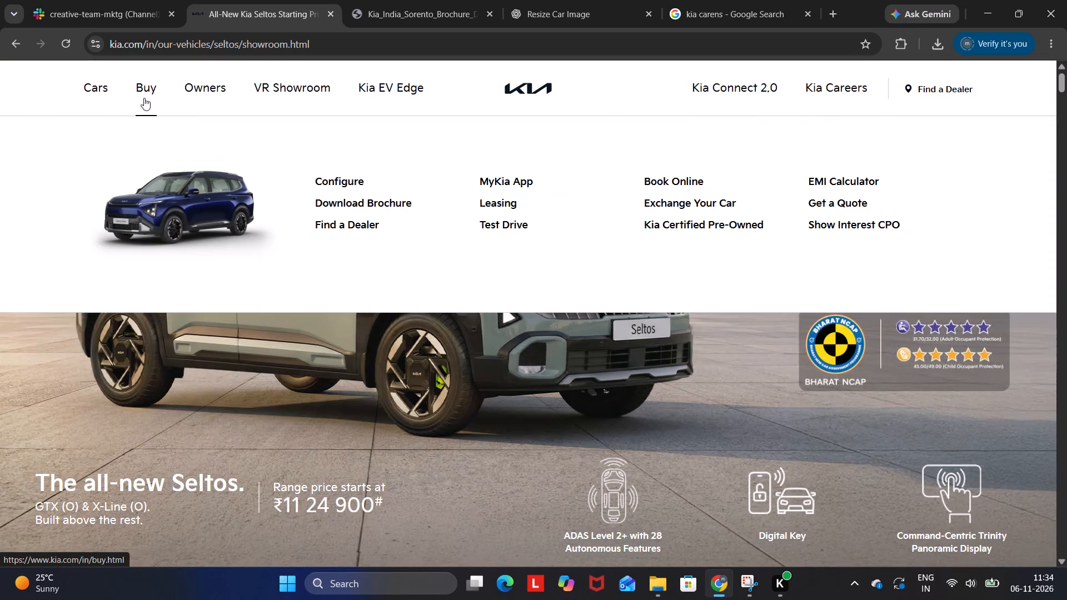
pyautogui.click(100, 86)
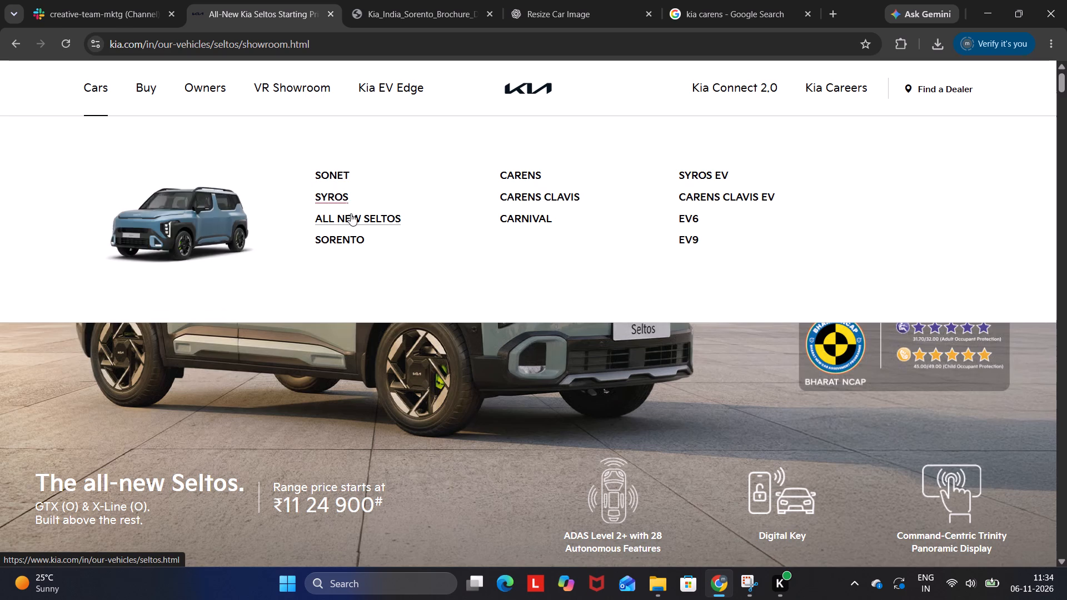
pyautogui.click(527, 166)
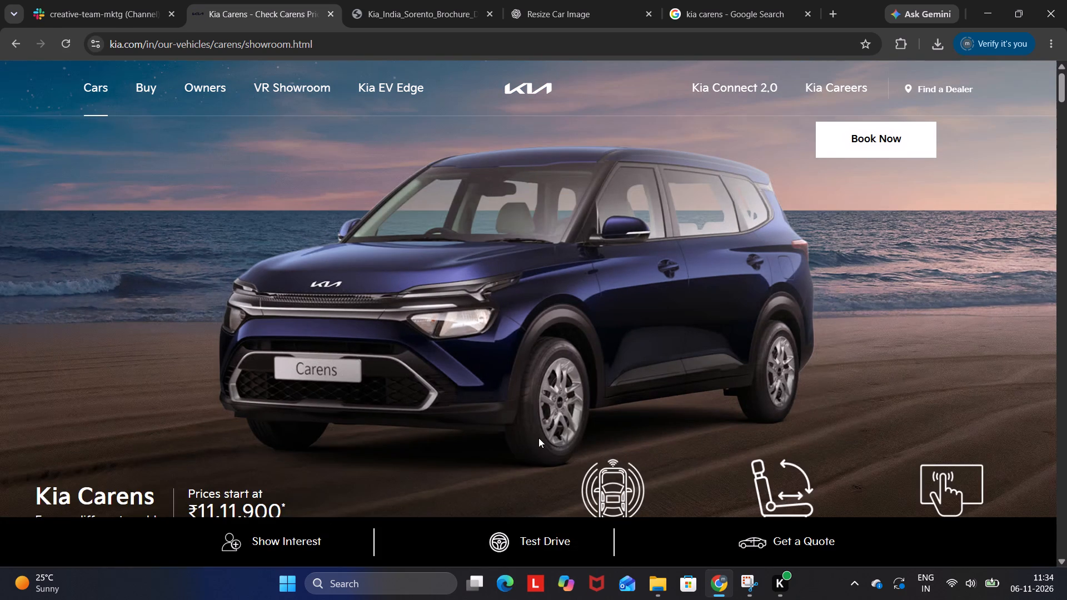
# Look through the Carens showroom page from the hero banner to the footer for usable car visuals and a brochure link.
pyautogui.scroll(-12, 541, 436)
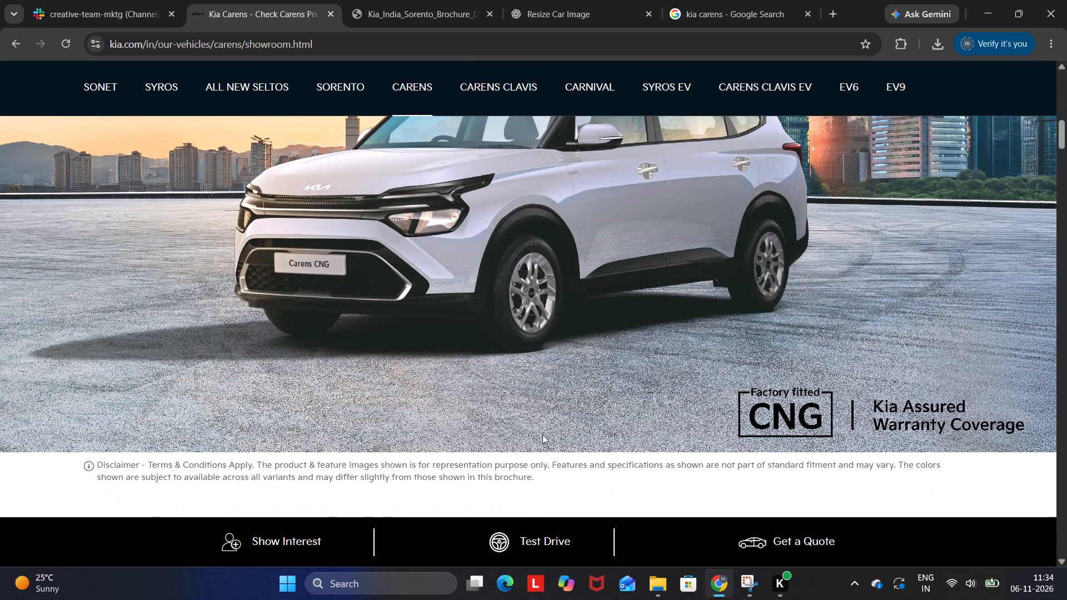
pyautogui.scroll(-8, 542, 434)
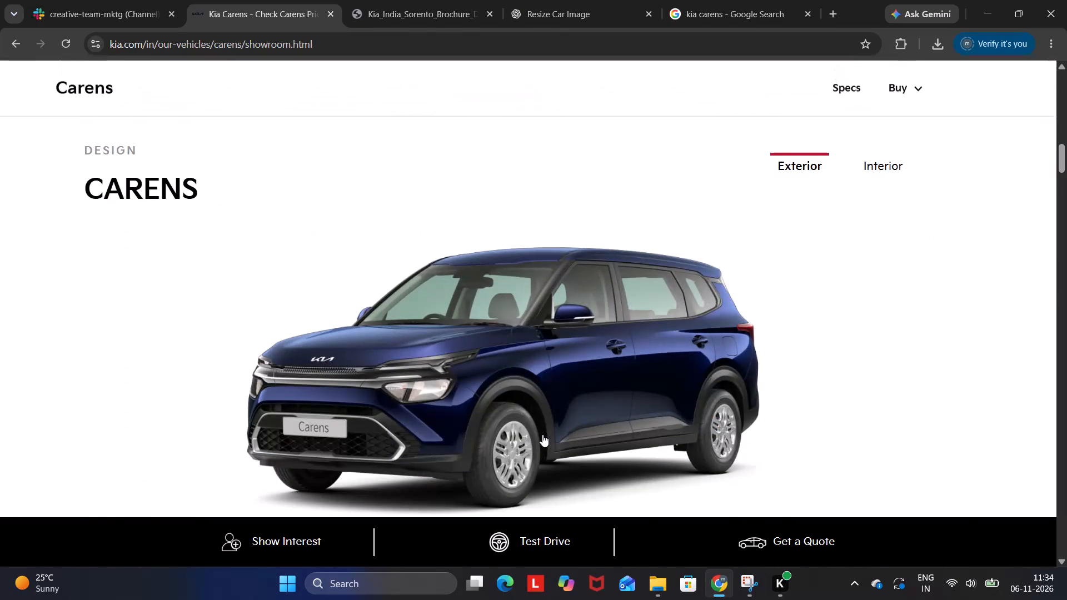
pyautogui.scroll(-13, 542, 434)
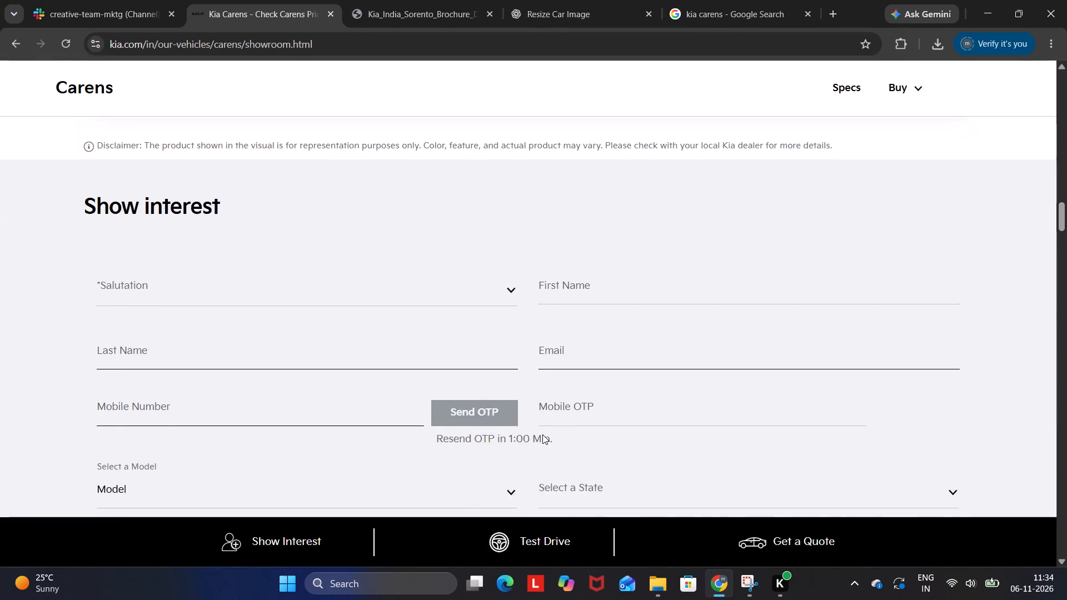
pyautogui.scroll(-13, 542, 434)
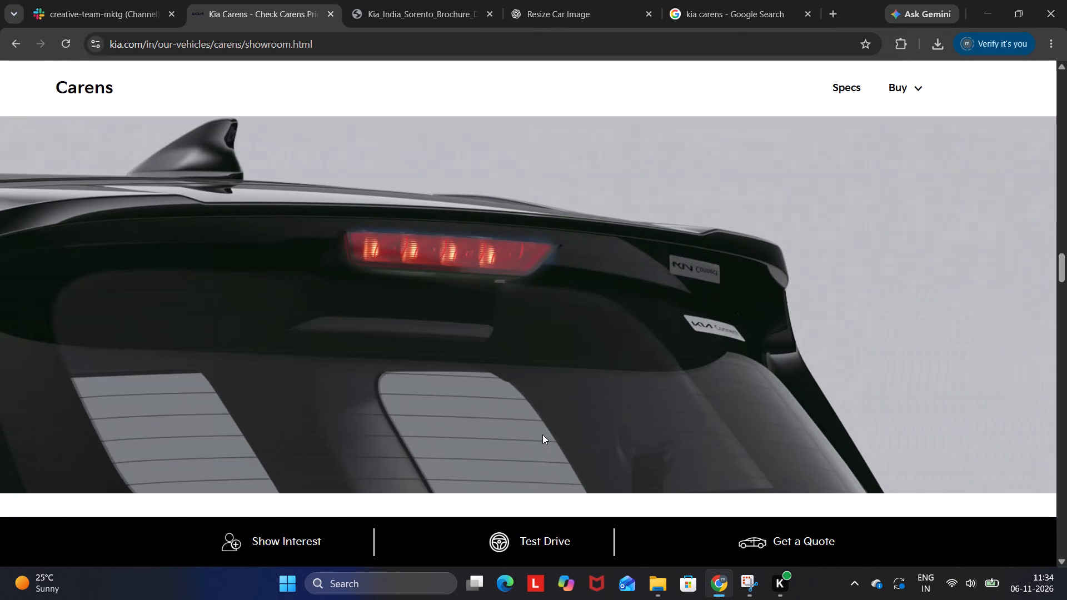
pyautogui.scroll(-16, 542, 434)
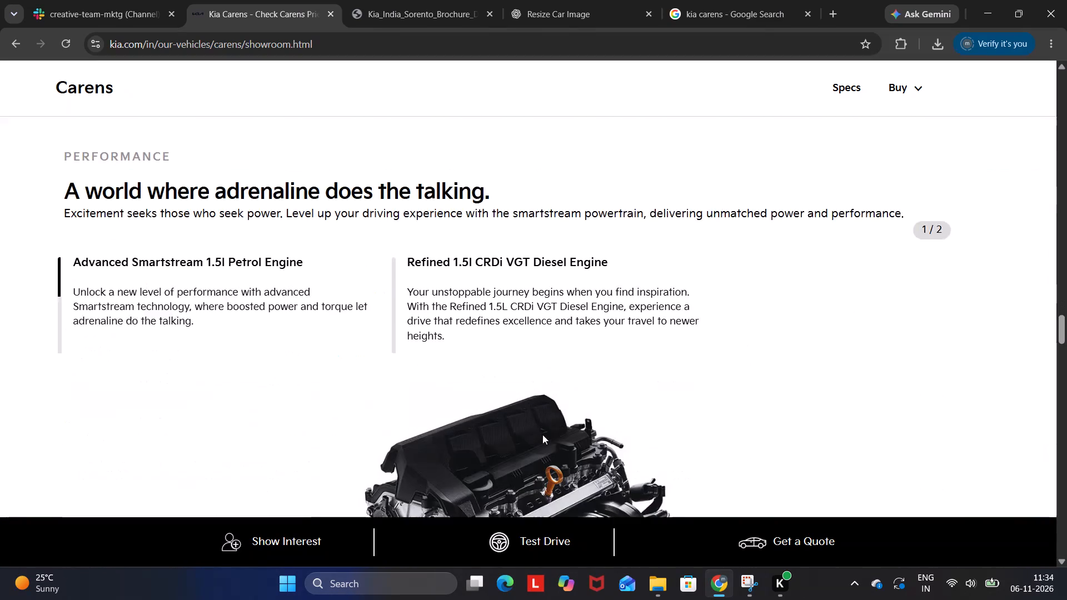
pyautogui.scroll(-17, 542, 434)
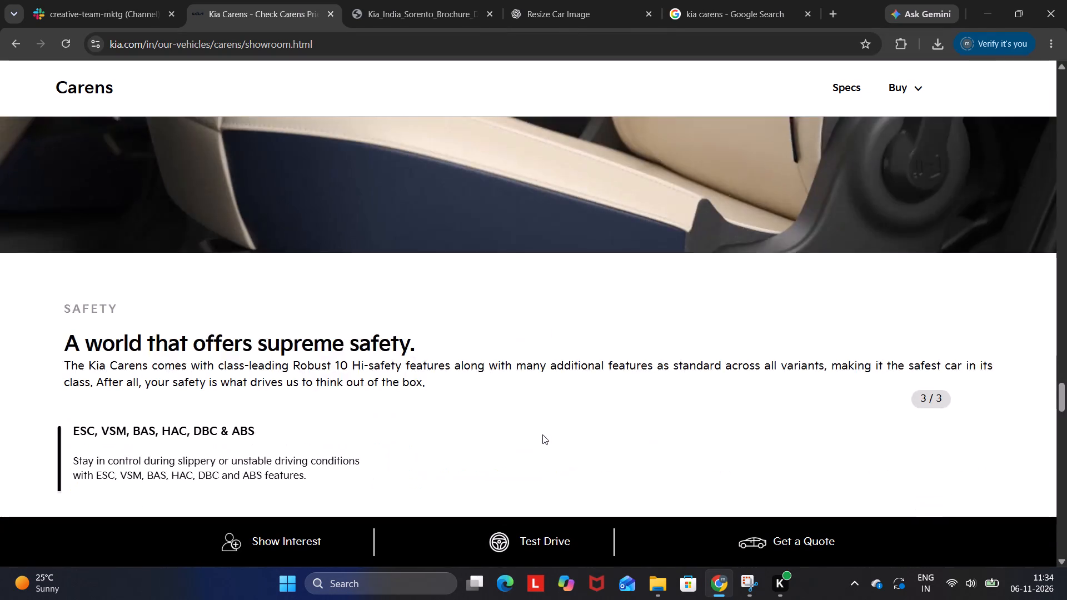
pyautogui.scroll(-17, 542, 434)
pyautogui.scroll(-13, 542, 434)
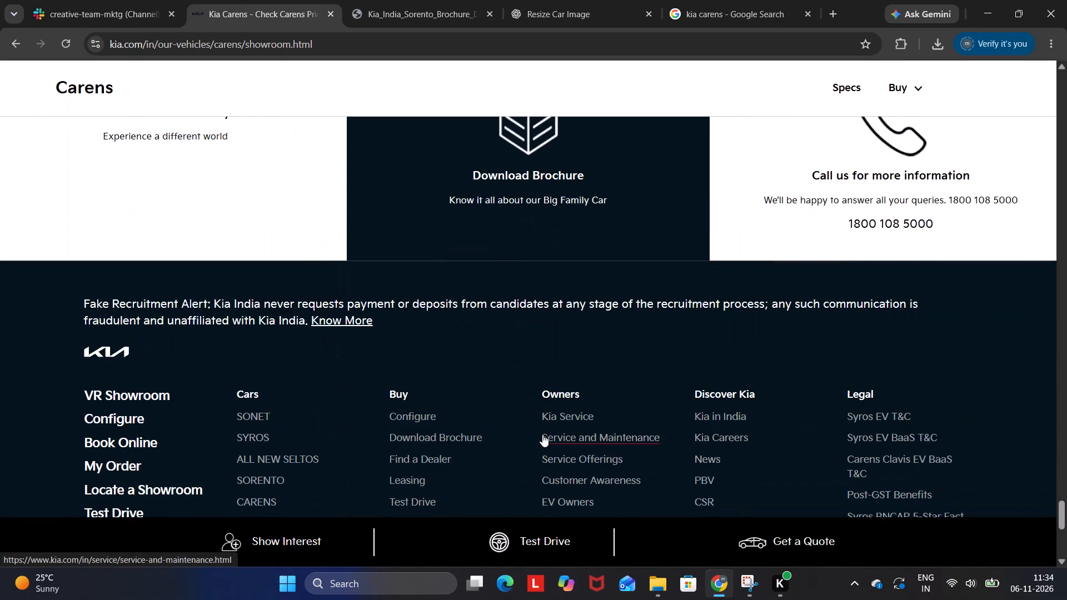
# Open the Carens brochure PDF from the showroom page.
pyautogui.scroll(1, 542, 434)
pyautogui.click(544, 236)
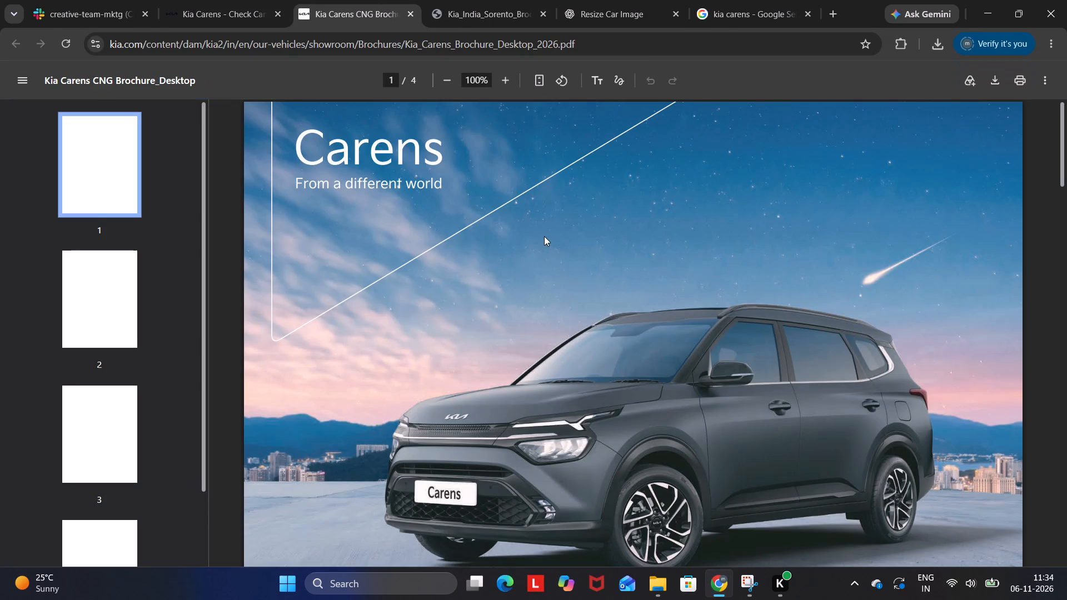
# Examine the Carens brochure's cover image and Key Features page for a usable car picture and product information.
pyautogui.scroll(-1, 544, 236)
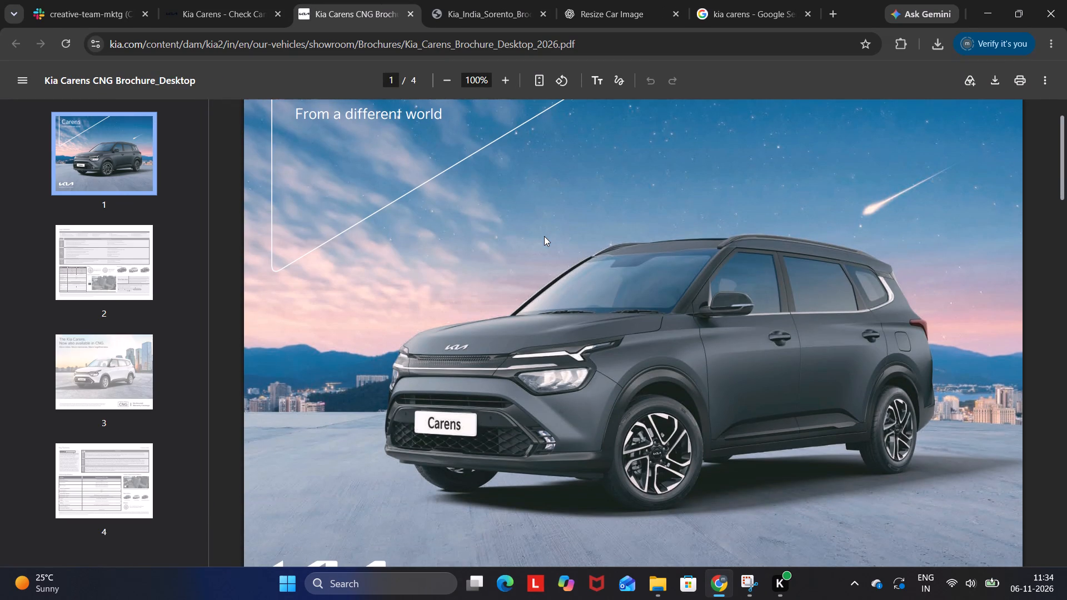
pyautogui.scroll(-17, 576, 248)
pyautogui.scroll(13, 576, 248)
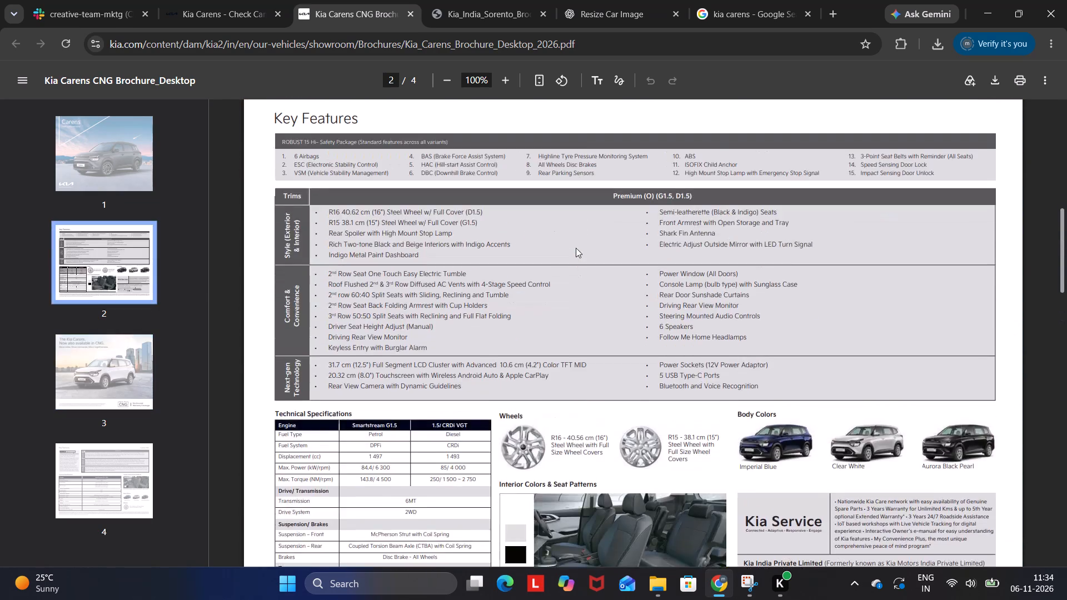
pyautogui.scroll(4, 576, 248)
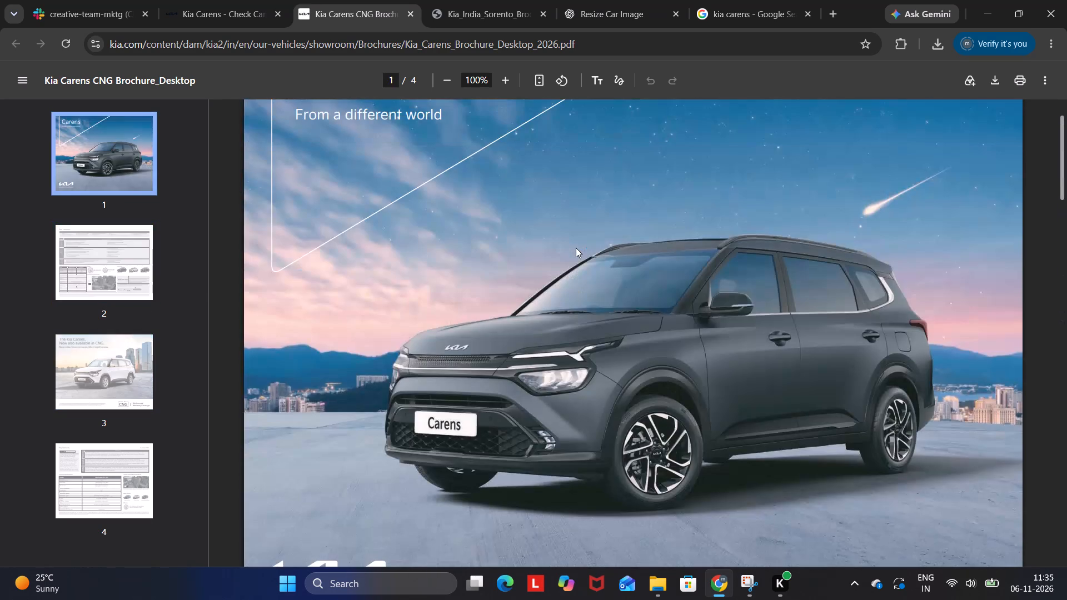
pyautogui.scroll(-1, 576, 248)
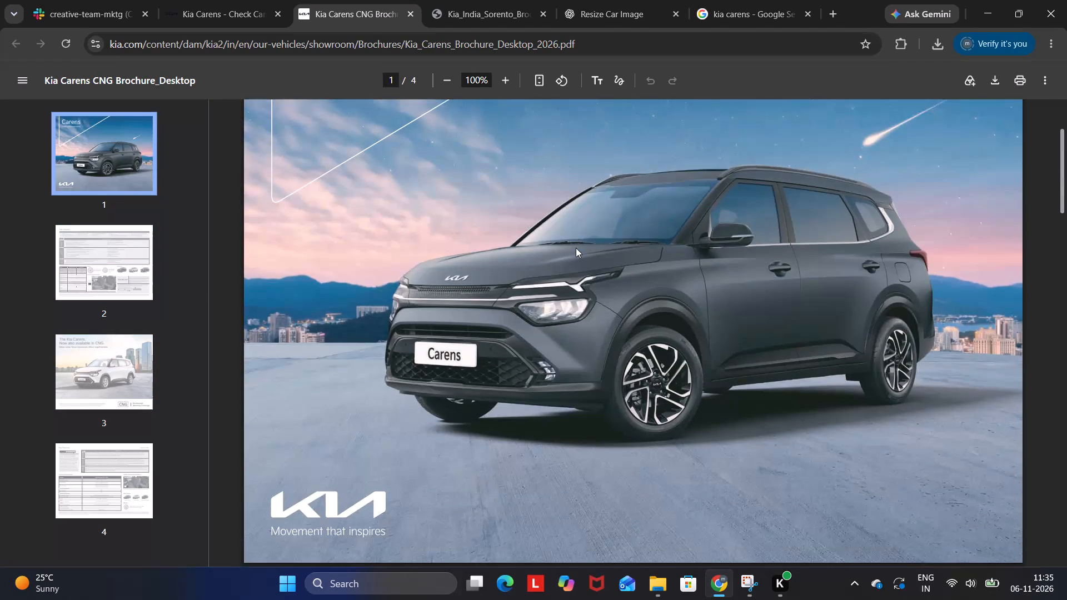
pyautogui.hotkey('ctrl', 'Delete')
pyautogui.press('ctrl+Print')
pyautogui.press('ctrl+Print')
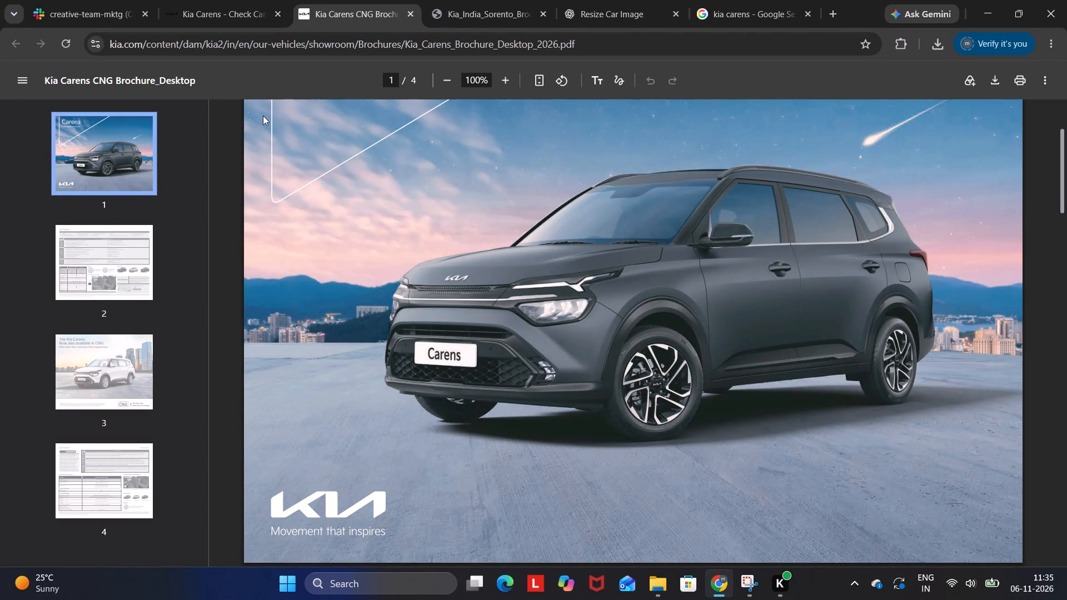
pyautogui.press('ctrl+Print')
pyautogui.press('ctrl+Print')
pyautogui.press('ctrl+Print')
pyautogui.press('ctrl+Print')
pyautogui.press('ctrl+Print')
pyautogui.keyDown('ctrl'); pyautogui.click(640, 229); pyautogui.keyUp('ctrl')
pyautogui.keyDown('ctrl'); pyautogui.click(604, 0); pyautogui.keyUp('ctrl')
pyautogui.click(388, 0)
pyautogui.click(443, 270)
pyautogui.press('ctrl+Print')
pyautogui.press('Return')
pyautogui.press('shift+super+s')
pyautogui.press('shift+super+s')
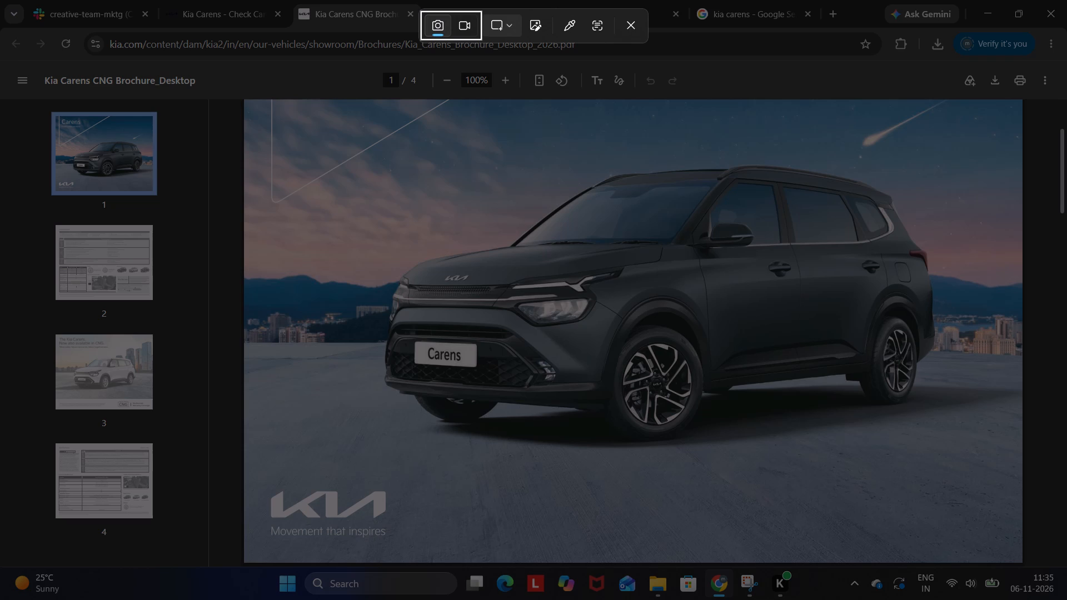
pyautogui.moveTo(246, 101); pyautogui.dragTo(1004, 485)
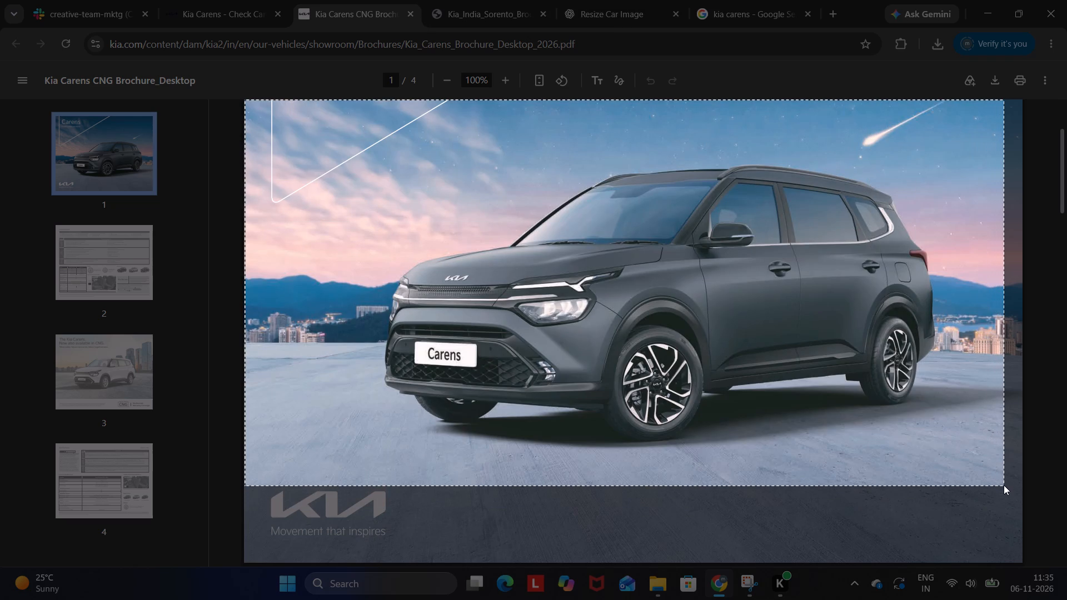
pyautogui.moveTo(1004, 485); pyautogui.dragTo(1021, 487)
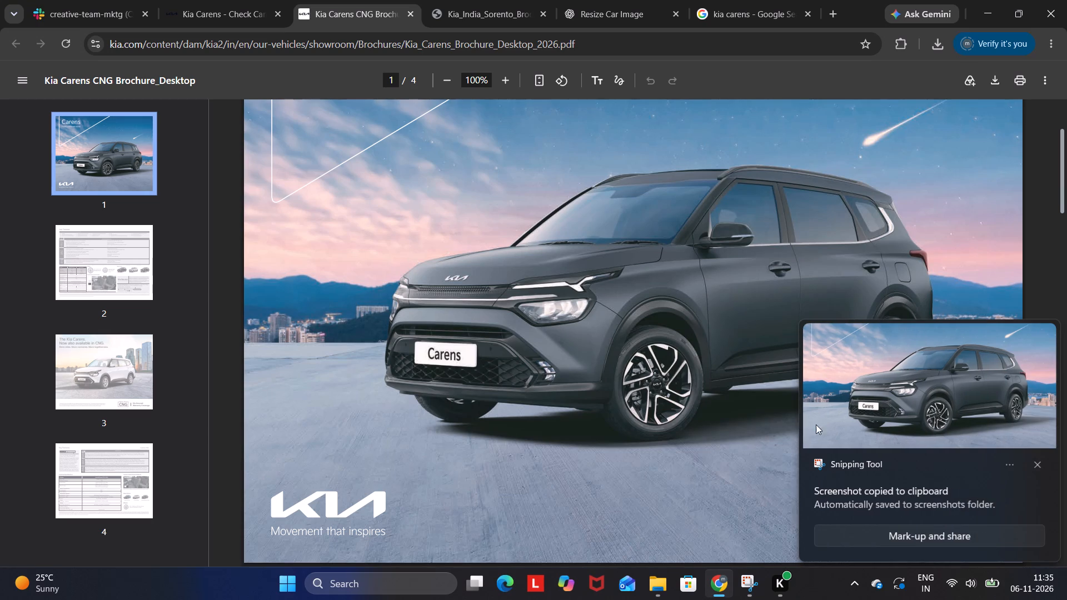
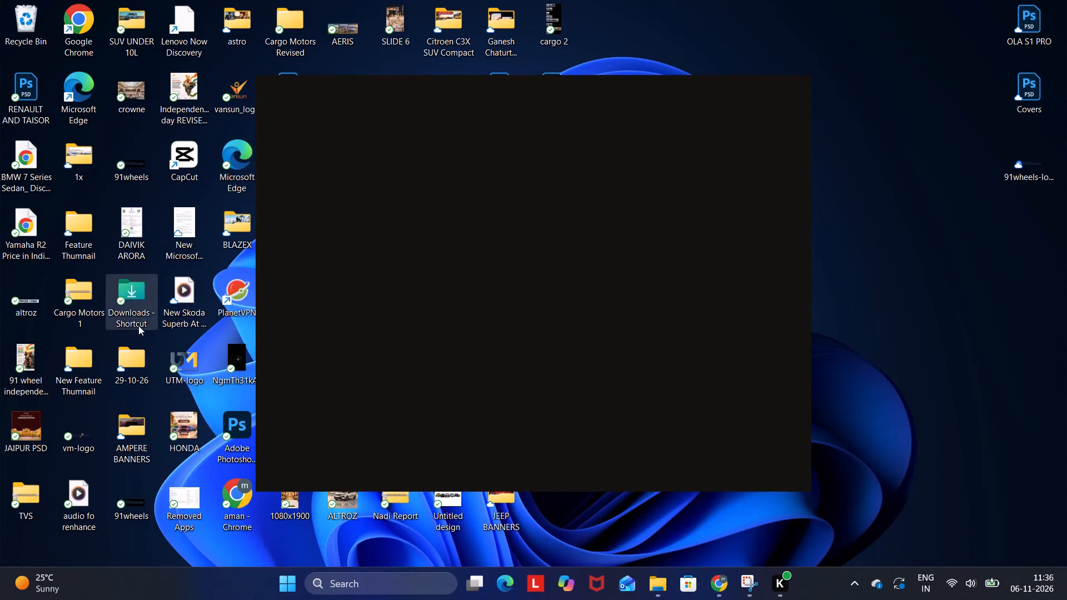
# Open Photoshop and create a new 1200 x 1200 pixel document at 300 pixels/inch with a white background.
pyautogui.doubleClick(220, 428)
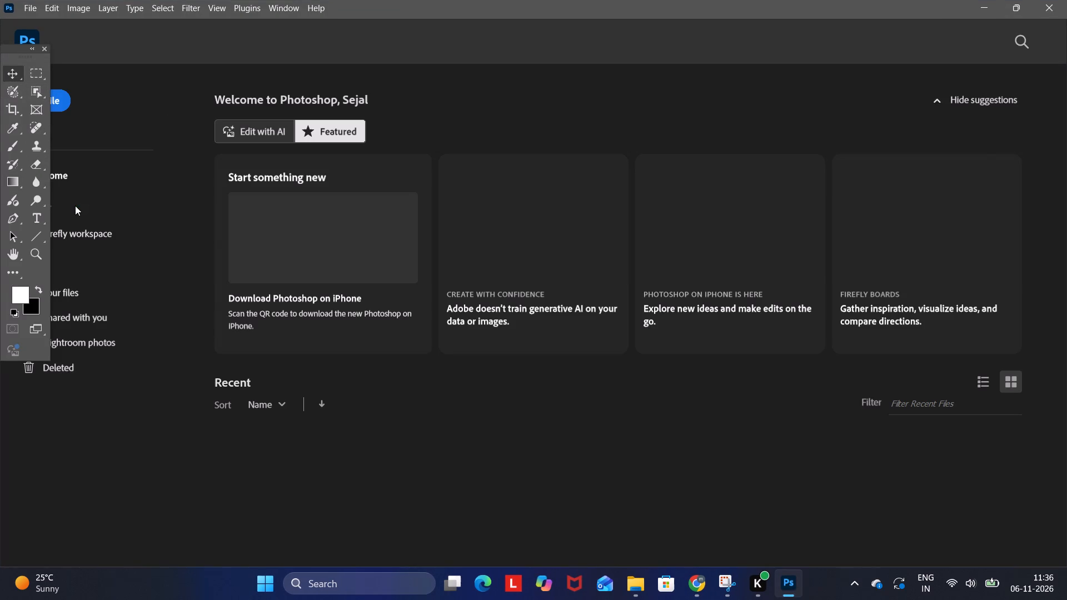
pyautogui.click(67, 106)
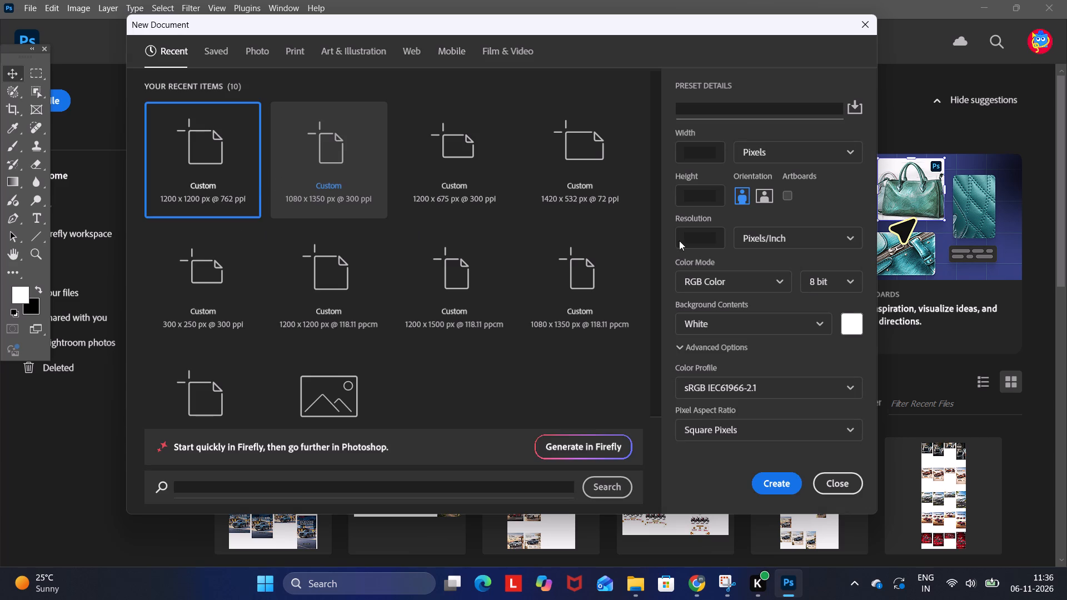
pyautogui.moveTo(703, 236); pyautogui.dragTo(679, 236)
pyautogui.press('pagedown')
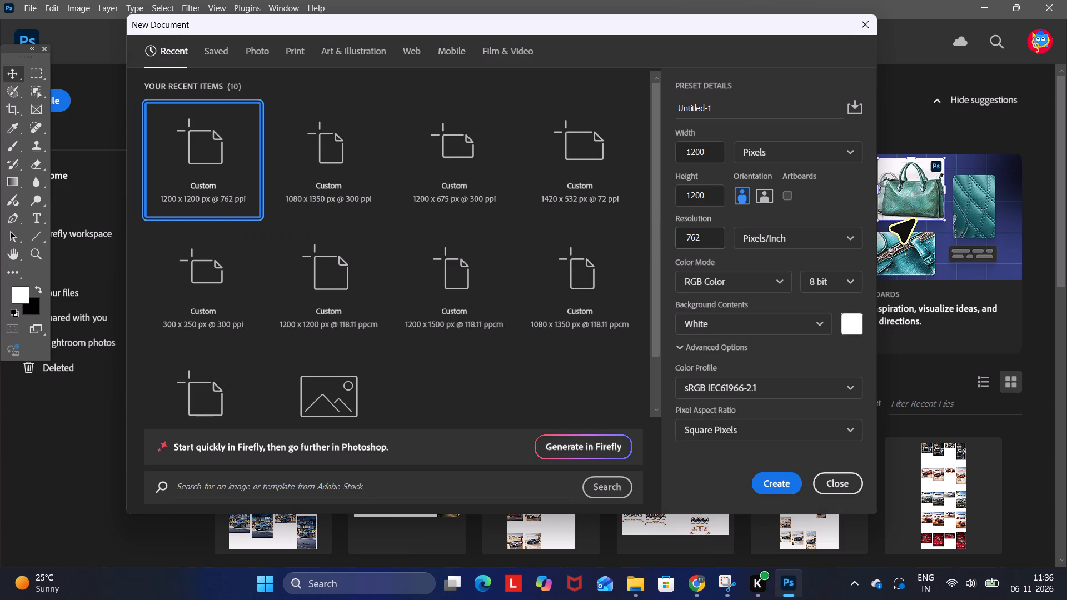
pyautogui.doubleClick(681, 235)
pyautogui.click(685, 245)
pyautogui.doubleClick(687, 239)
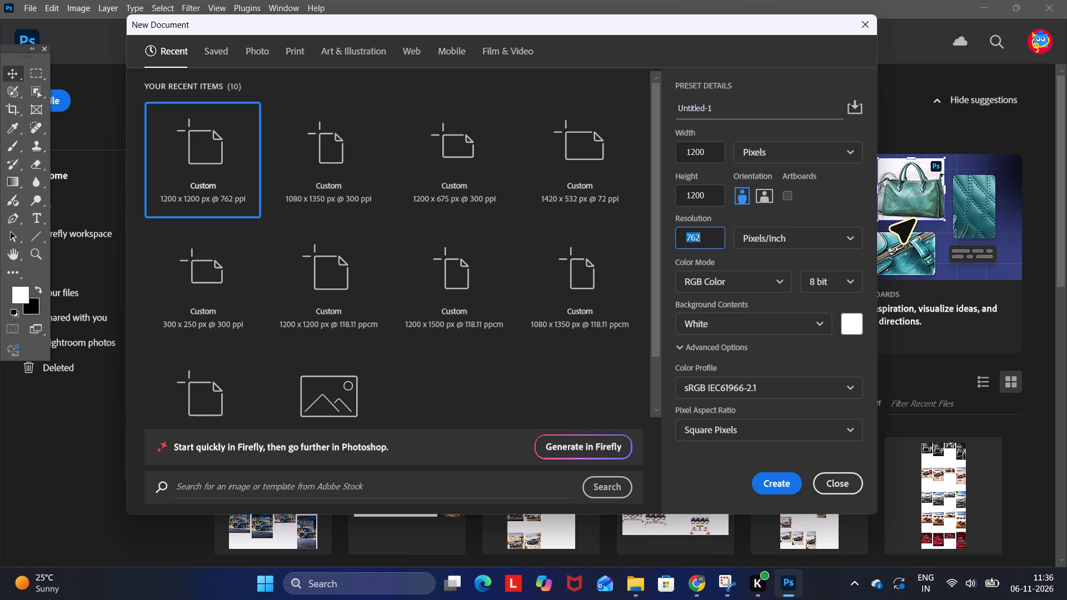
pyautogui.press('ctrl+Pause')
pyautogui.press('pagedown')
pyautogui.press('Insert')
pyautogui.write('300')
pyautogui.click(769, 477)
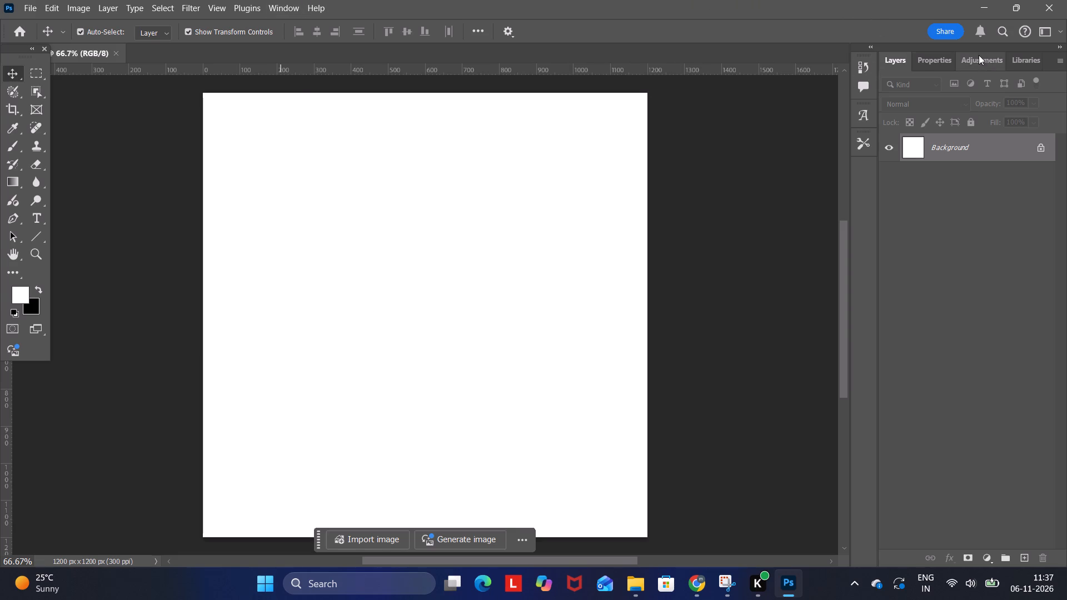
# Convert the blank document into a new 1200 x 1200 px artboard, keeping its default name.
pyautogui.click(1065, 57)
pyautogui.click(1061, 58)
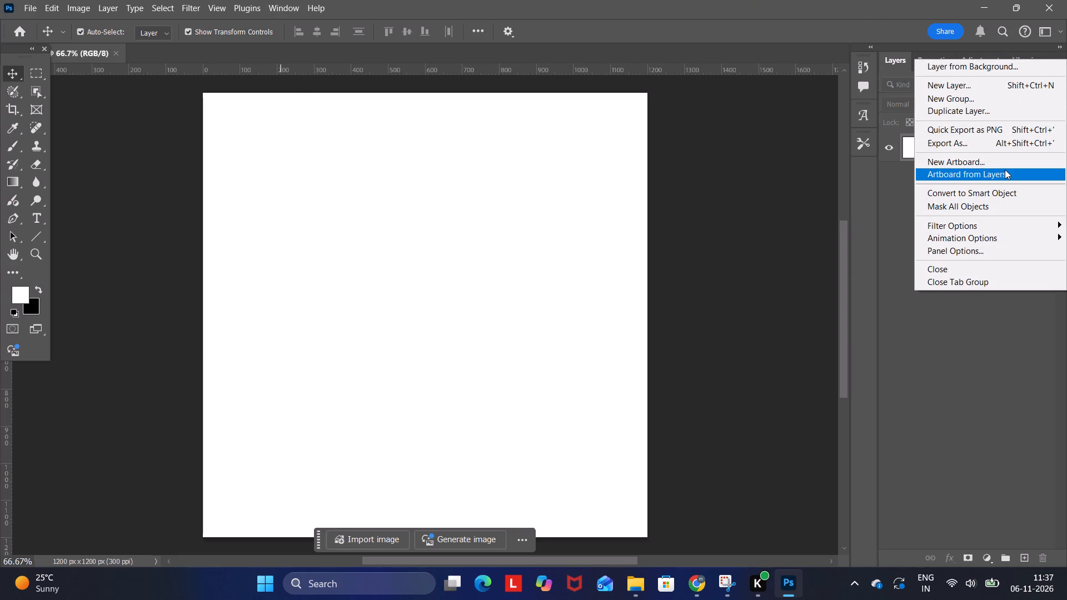
pyautogui.click(1006, 156)
pyautogui.click(630, 162)
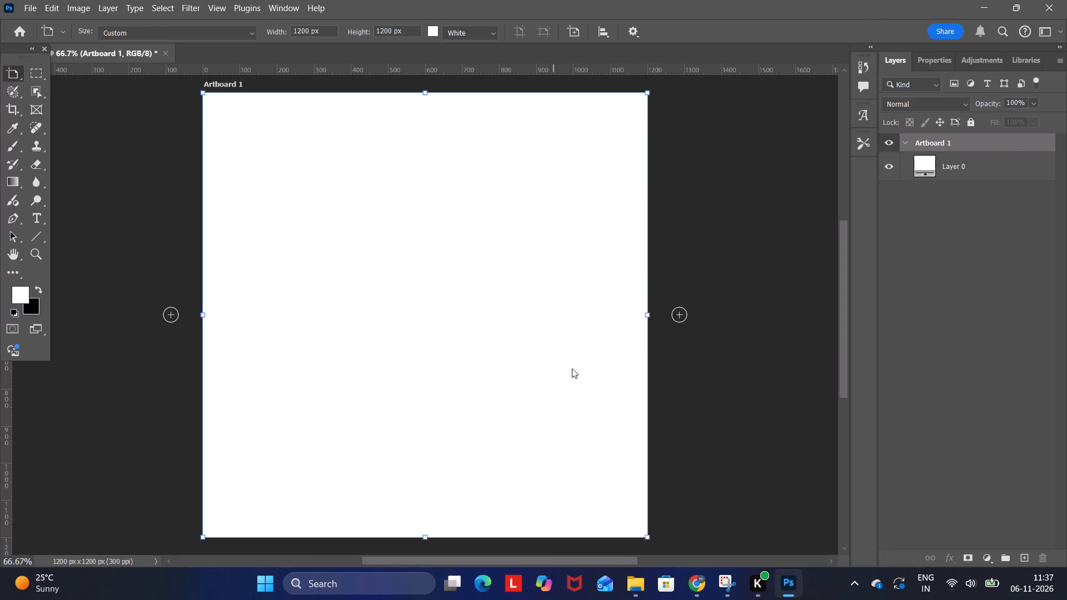
# Add a second 1200 x 1200 px artboard below the first and move it down to about Y 2176 px.
pyautogui.scroll(-6, 567, 448)
pyautogui.click(426, 504)
pyautogui.scroll(4, 419, 280)
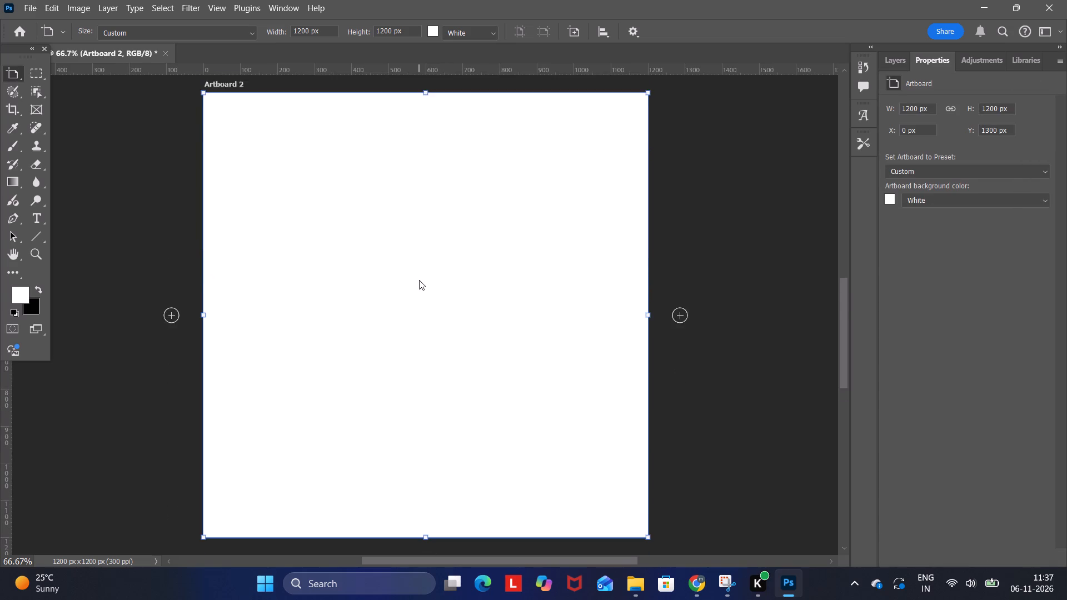
pyautogui.scroll(6, 419, 280)
pyautogui.moveTo(227, 128); pyautogui.dragTo(247, 438)
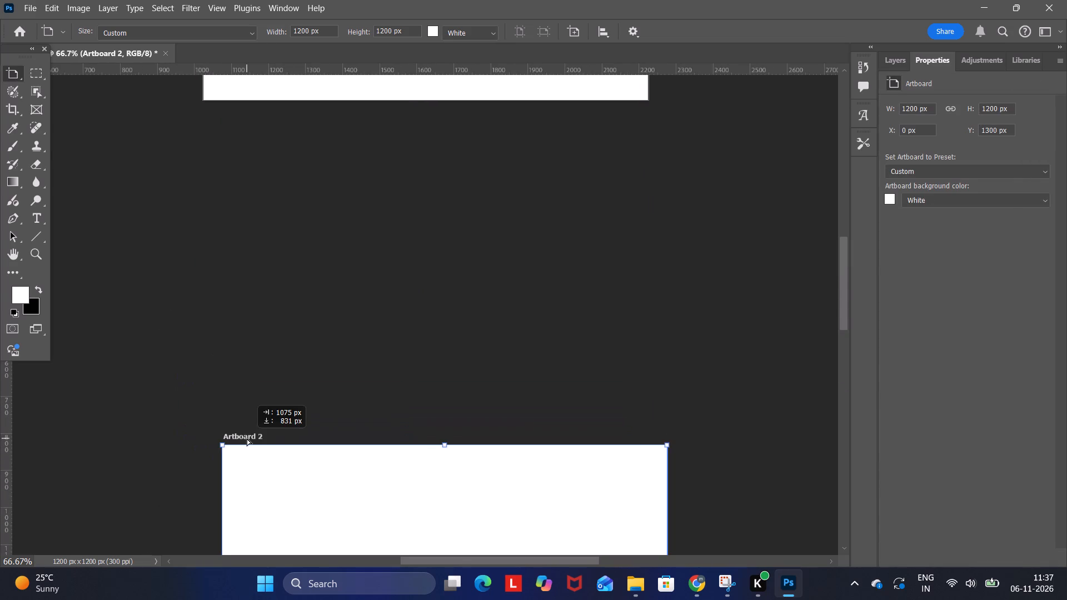
pyautogui.moveTo(247, 438); pyautogui.dragTo(229, 455)
# Add a third 1200 x 1200 px artboard below the second and move it down to about Y 4904 px.
pyautogui.scroll(-20, 238, 441)
pyautogui.scroll(-3, 238, 441)
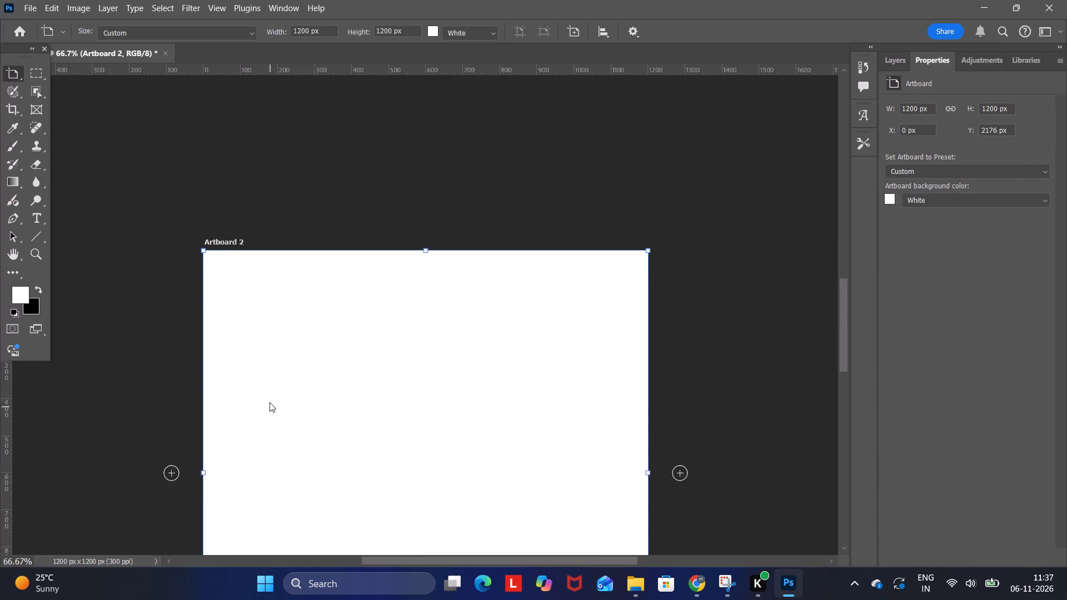
pyautogui.scroll(-20, 270, 402)
pyautogui.scroll(-16, 270, 402)
pyautogui.click(421, 284)
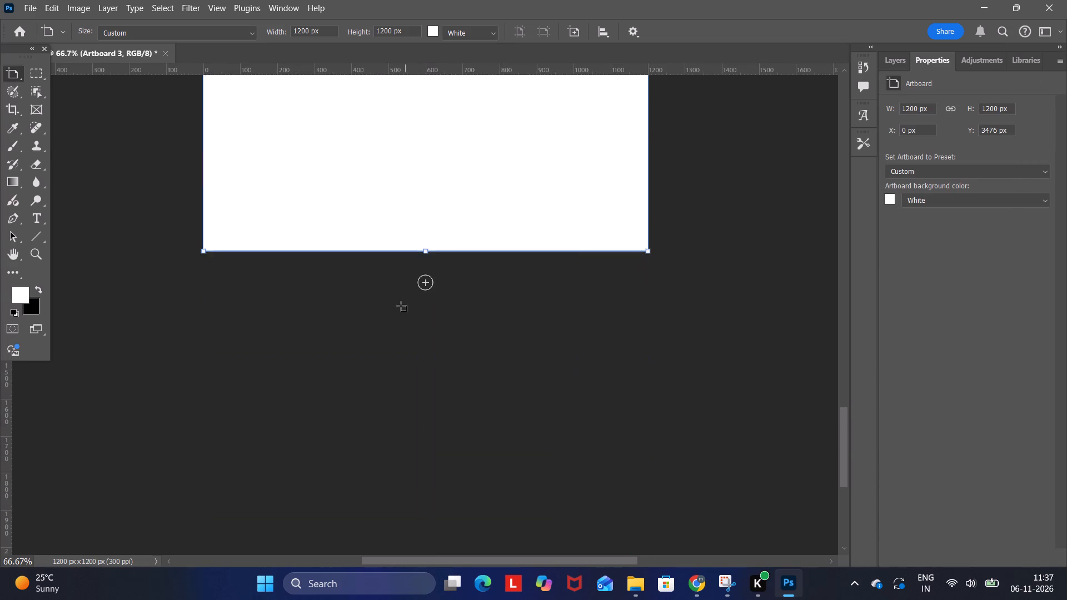
pyautogui.scroll(20, 372, 353)
pyautogui.scroll(5, 372, 353)
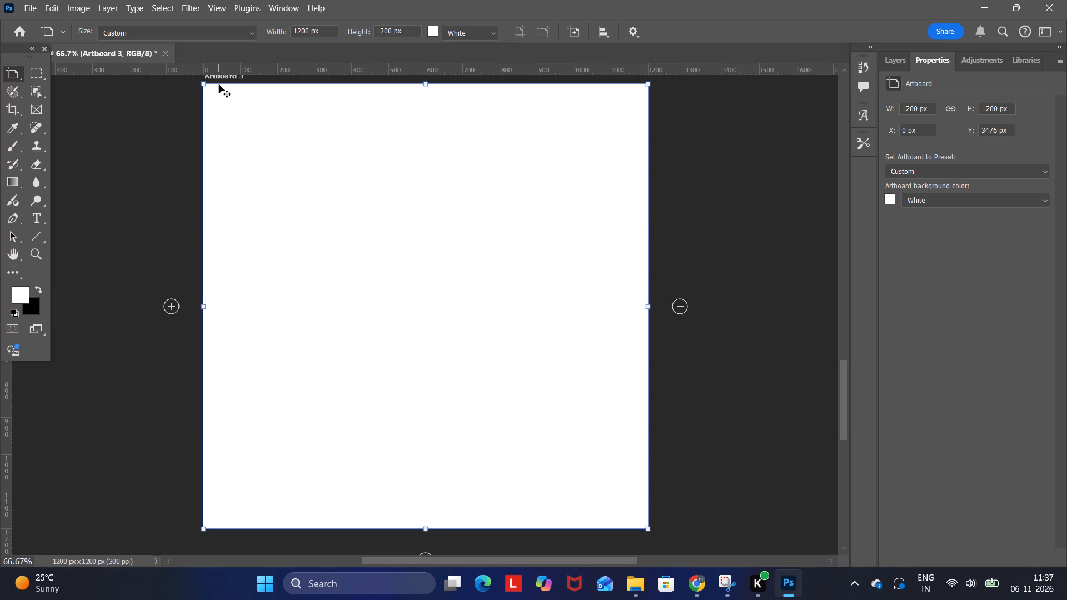
pyautogui.moveTo(221, 78); pyautogui.dragTo(222, 521)
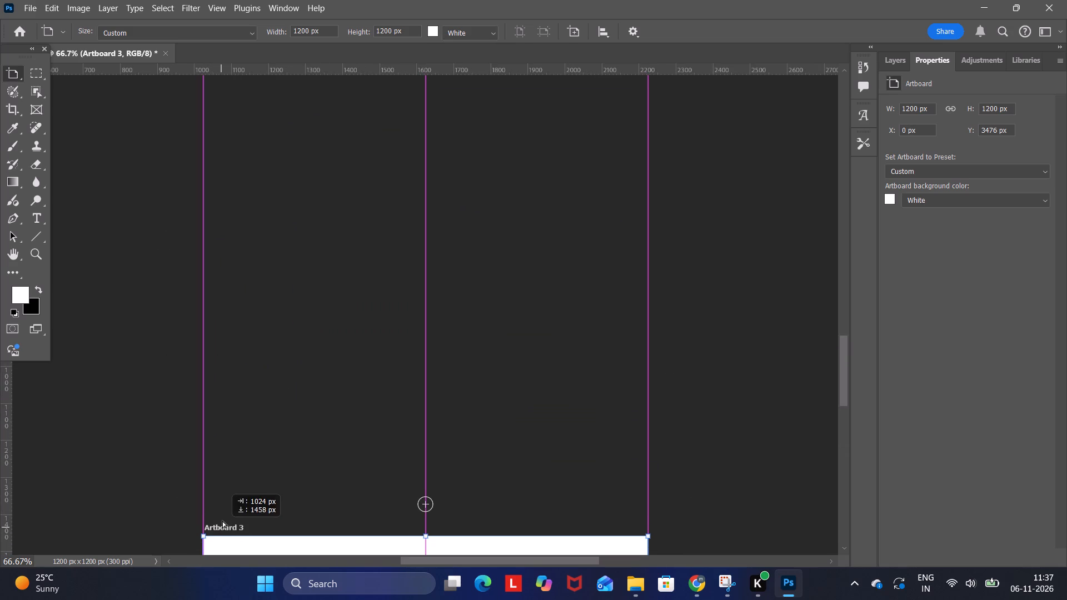
pyautogui.moveTo(222, 521); pyautogui.dragTo(223, 518)
# Rename Artboard 1 as "kia seltos".
pyautogui.scroll(20, 249, 471)
pyautogui.scroll(11, 249, 471)
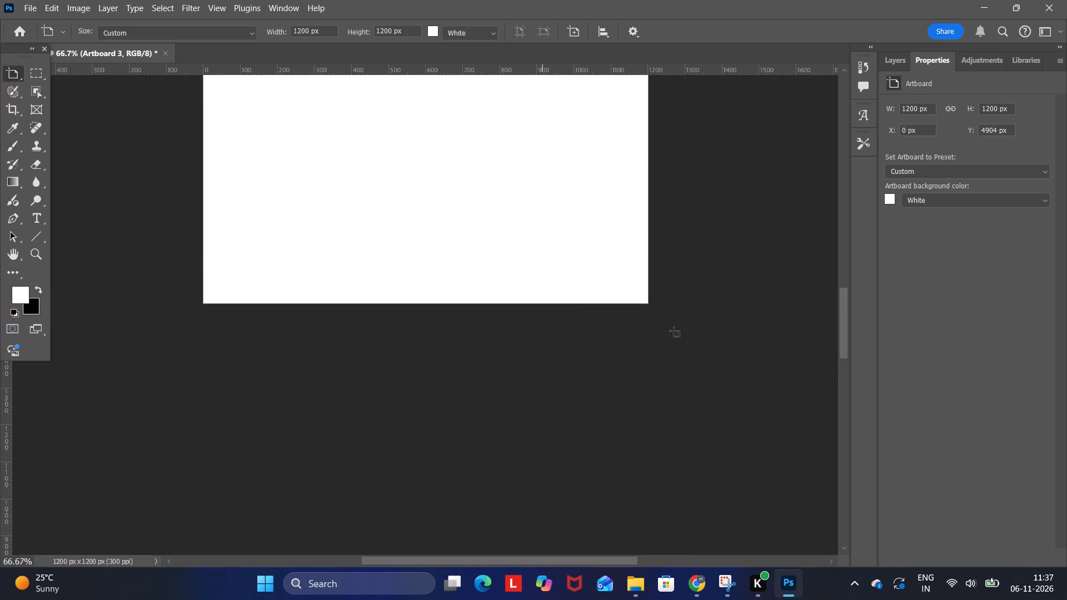
pyautogui.moveTo(846, 329); pyautogui.dragTo(845, 172)
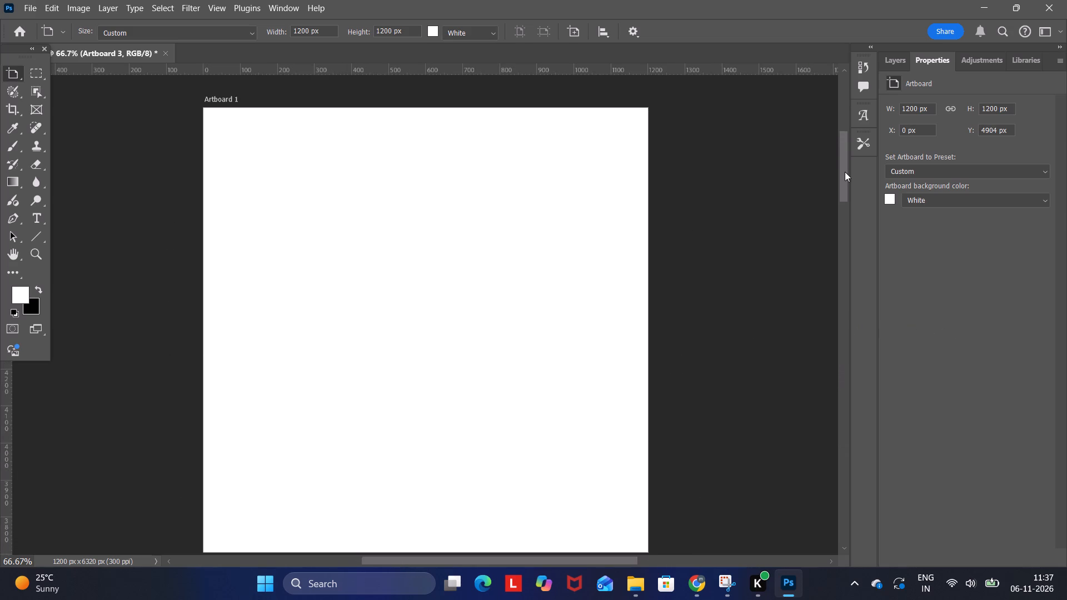
pyautogui.moveTo(845, 172); pyautogui.dragTo(844, 178)
pyautogui.click(430, 257)
pyautogui.scroll(6, 407, 271)
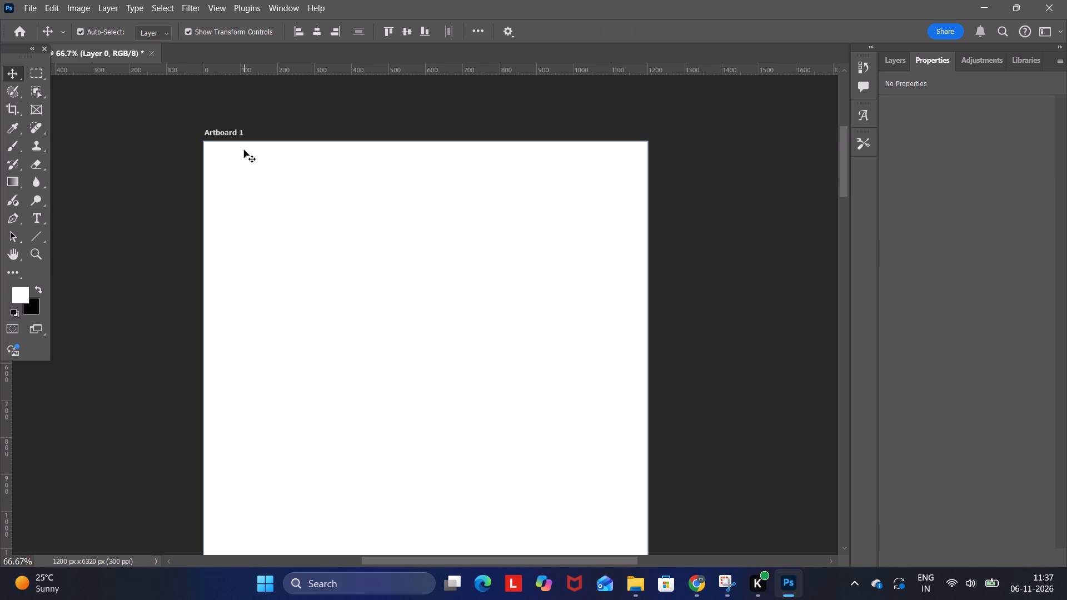
pyautogui.click(236, 132)
pyautogui.click(894, 54)
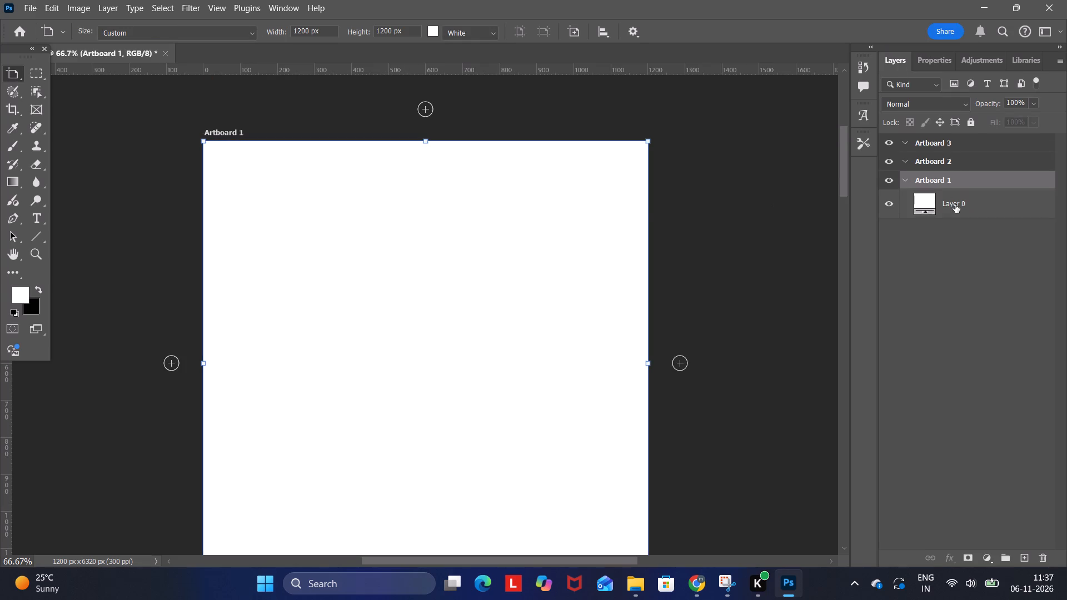
pyautogui.doubleClick(940, 177)
pyautogui.write('kia s')
pyautogui.write('eltos')
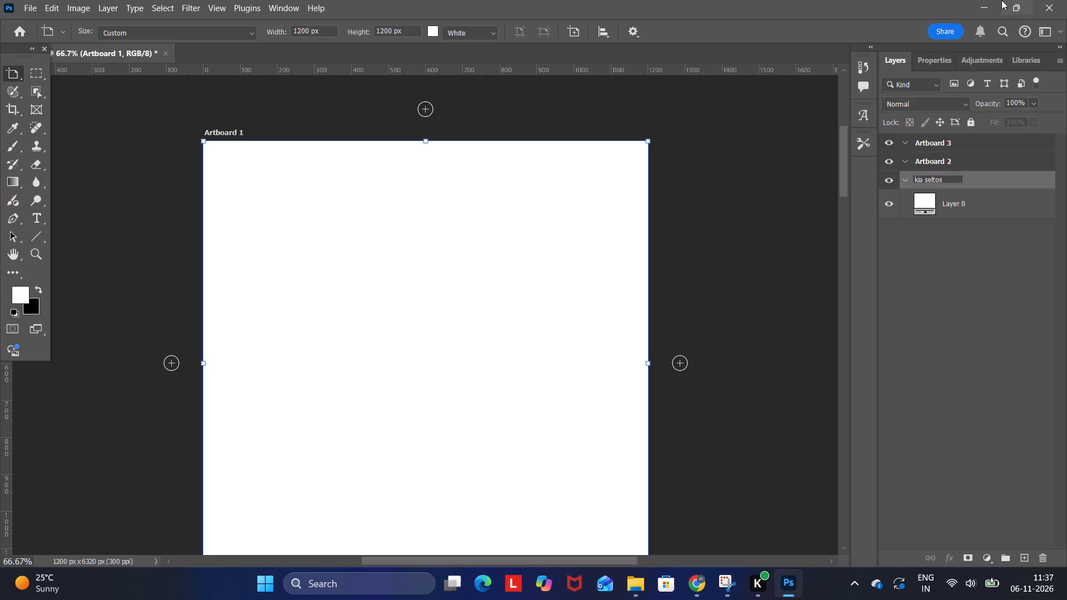
pyautogui.click(380, 339)
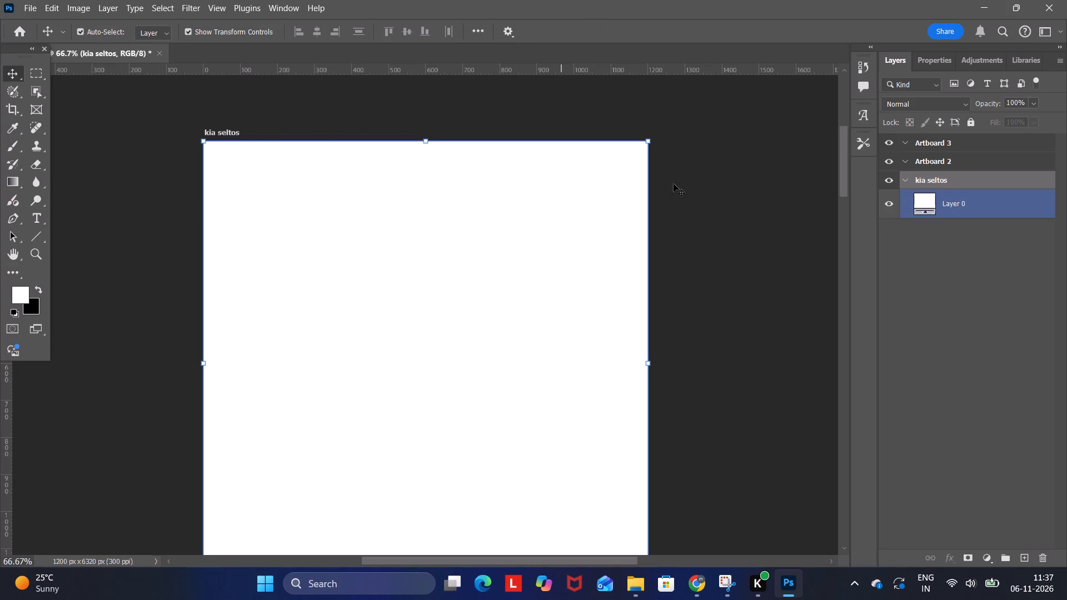
# Capitalise both words of the first artboard's name so it reads "Kia Seltos".
pyautogui.doubleClick(929, 185)
pyautogui.click(916, 183)
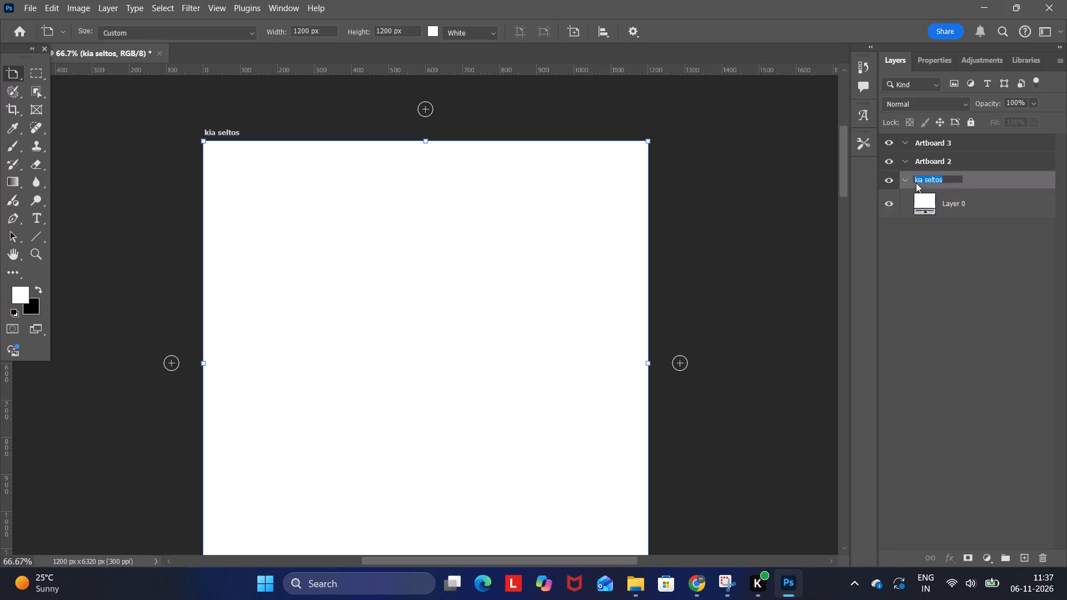
pyautogui.click(918, 179)
pyautogui.press('k')
pyautogui.click(928, 178)
pyautogui.press('BackSpace')
pyautogui.press('s')
pyautogui.click(712, 276)
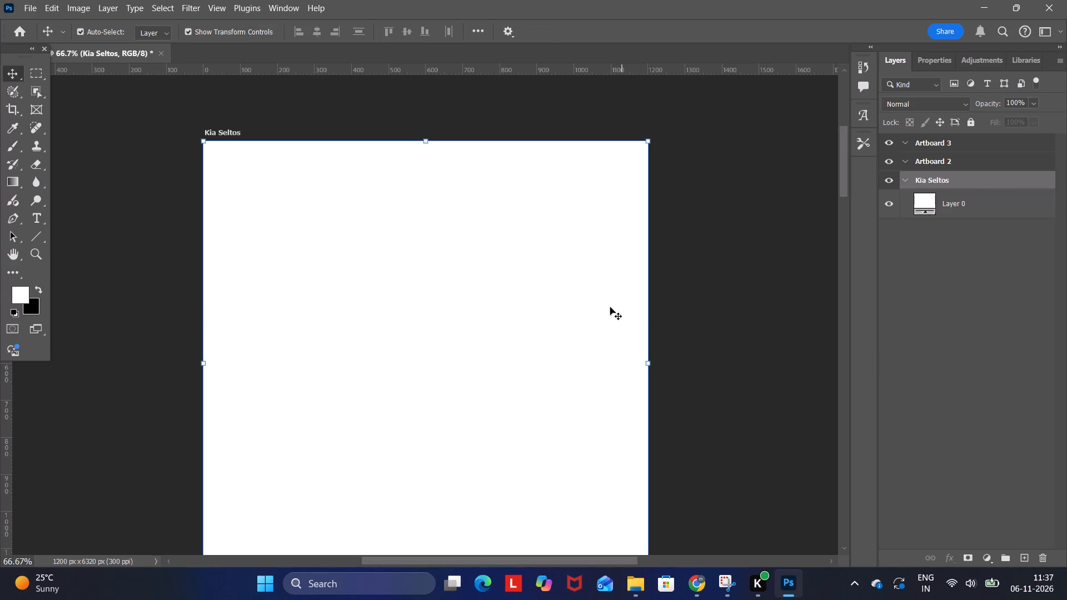
# Rename Artboard 2 as "Kia Carens".
pyautogui.scroll(-20, 609, 309)
pyautogui.scroll(-20, 609, 309)
pyautogui.scroll(-8, 609, 309)
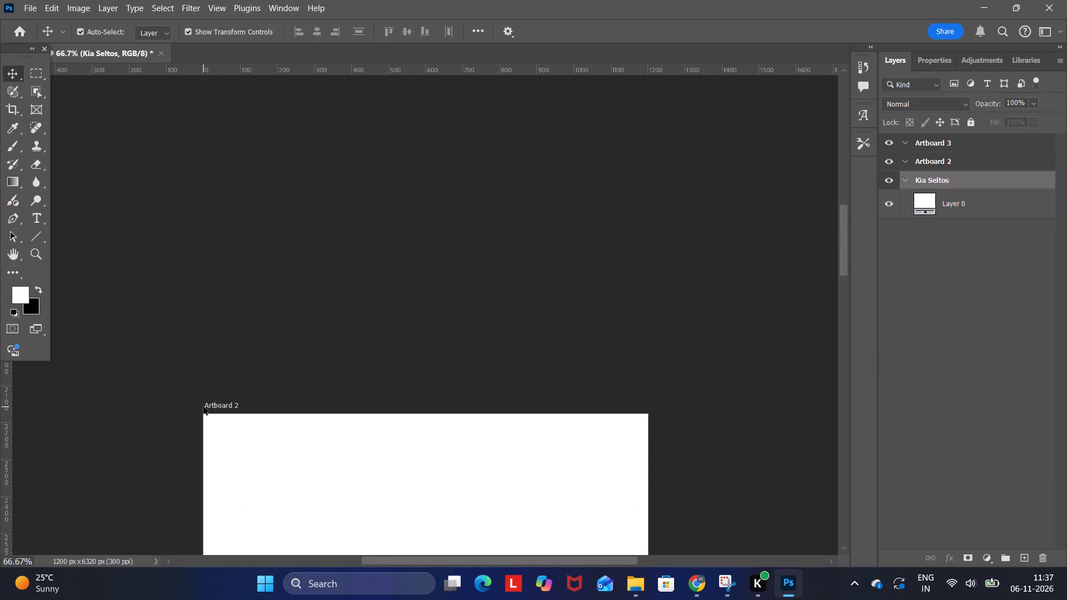
pyautogui.click(222, 404)
pyautogui.doubleClick(940, 161)
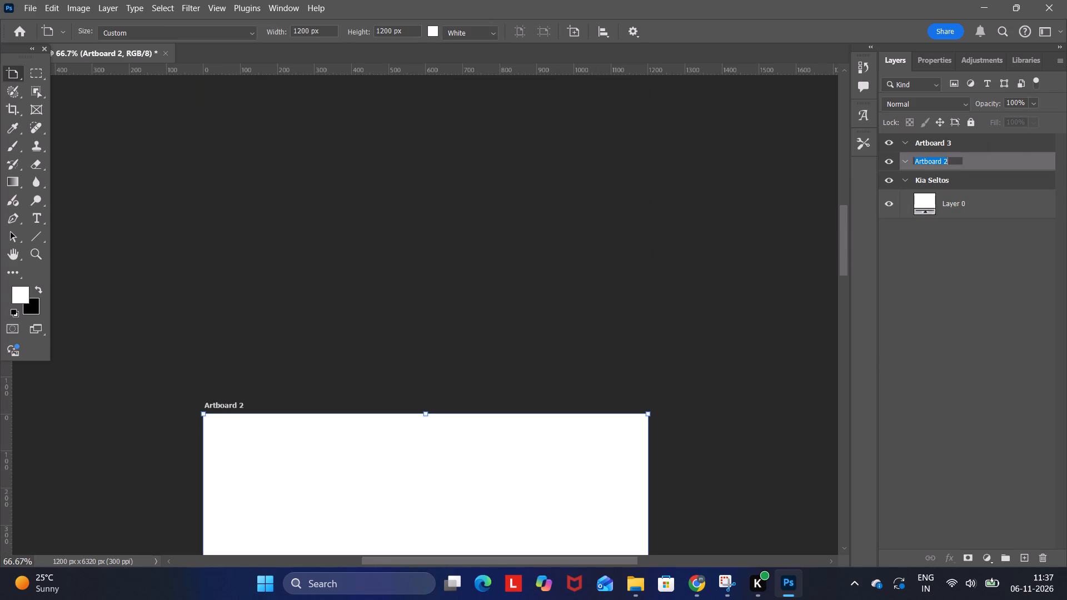
pyautogui.press('k')
pyautogui.write('arens')
pyautogui.click(770, 238)
# Replace the name of Artboard 3 with "Kia".
pyautogui.scroll(-18, 755, 262)
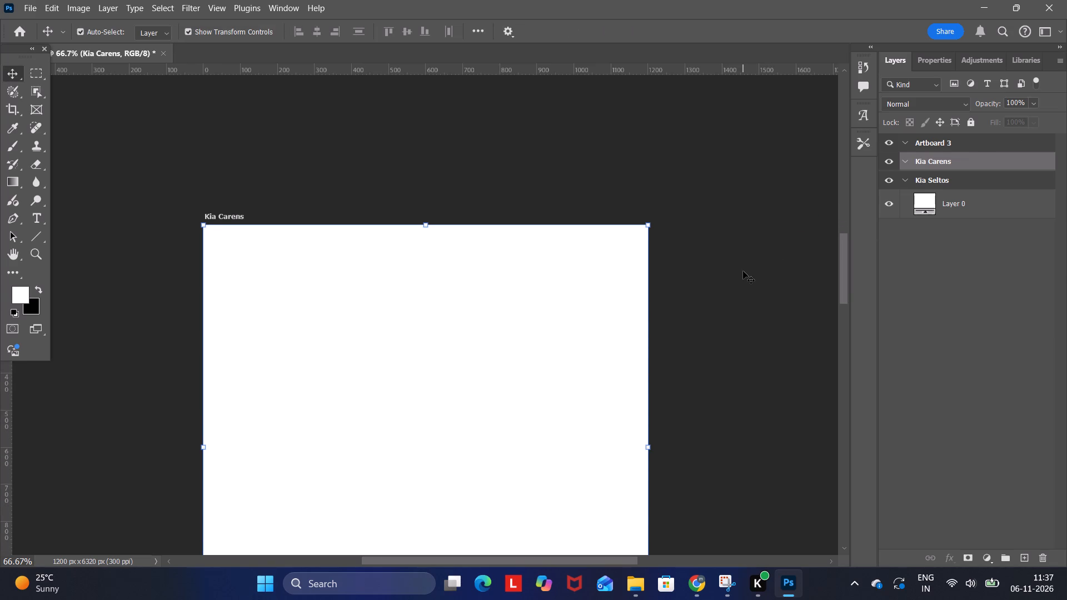
pyautogui.doubleClick(926, 143)
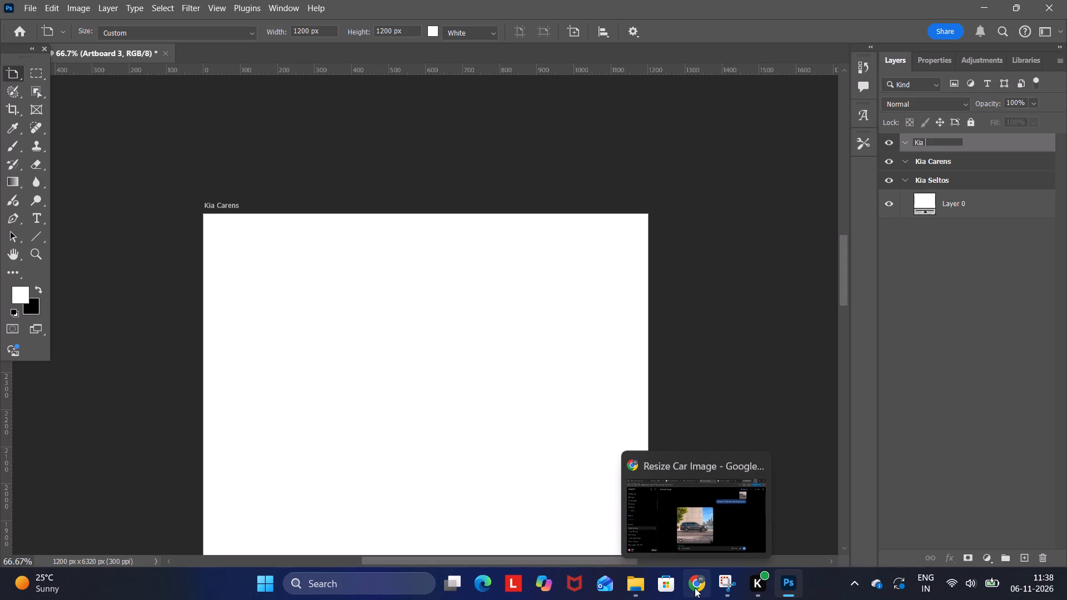
# Check the Downloads folder in File Explorer for the Kia images and brochure, then return to the Photoshop document.
pyautogui.click(644, 585)
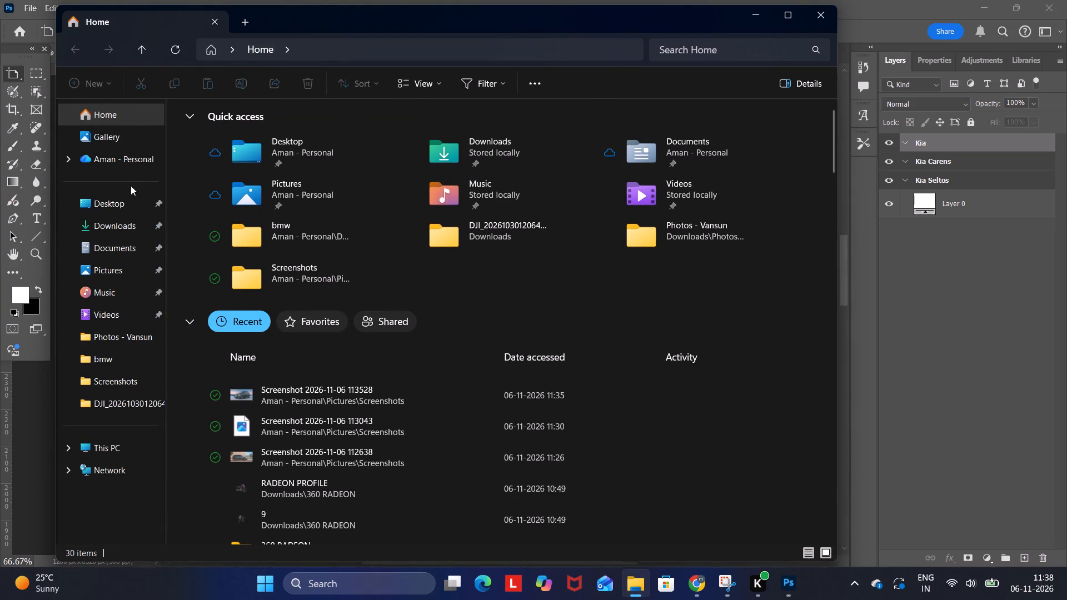
pyautogui.click(123, 205)
pyautogui.click(119, 227)
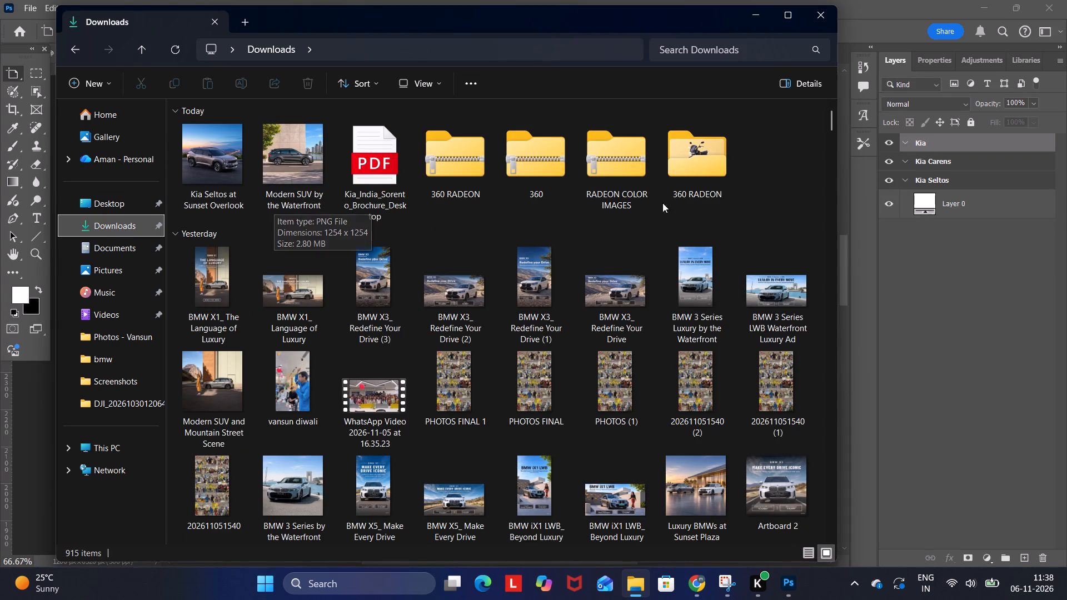
pyautogui.click(842, 203)
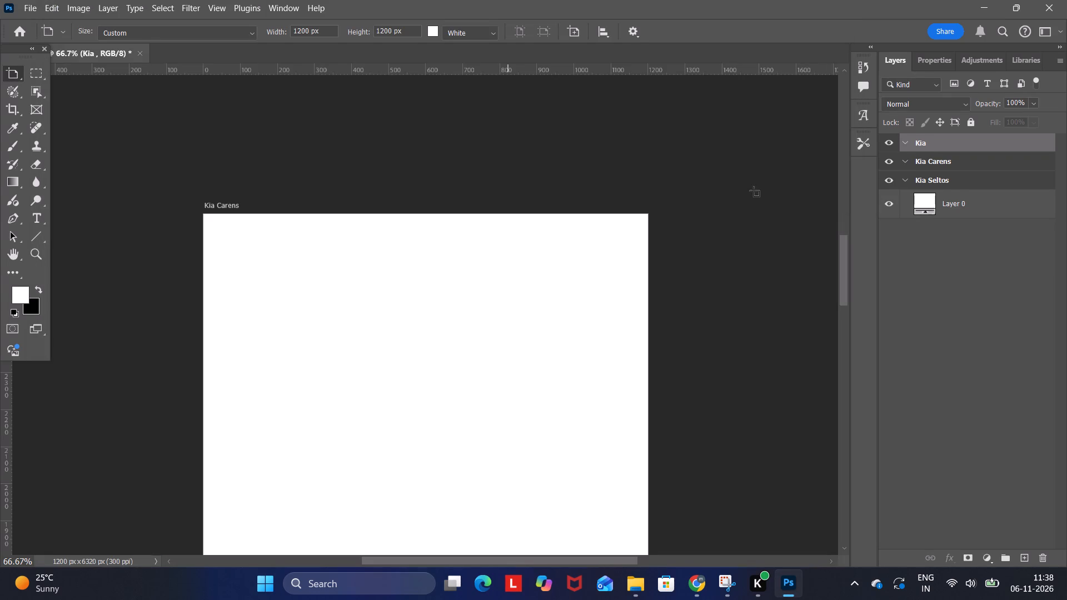
# Complete the name of the "Kia" artboard so it reads "Kia Sorent".
pyautogui.doubleClick(933, 141)
pyautogui.doubleClick(930, 141)
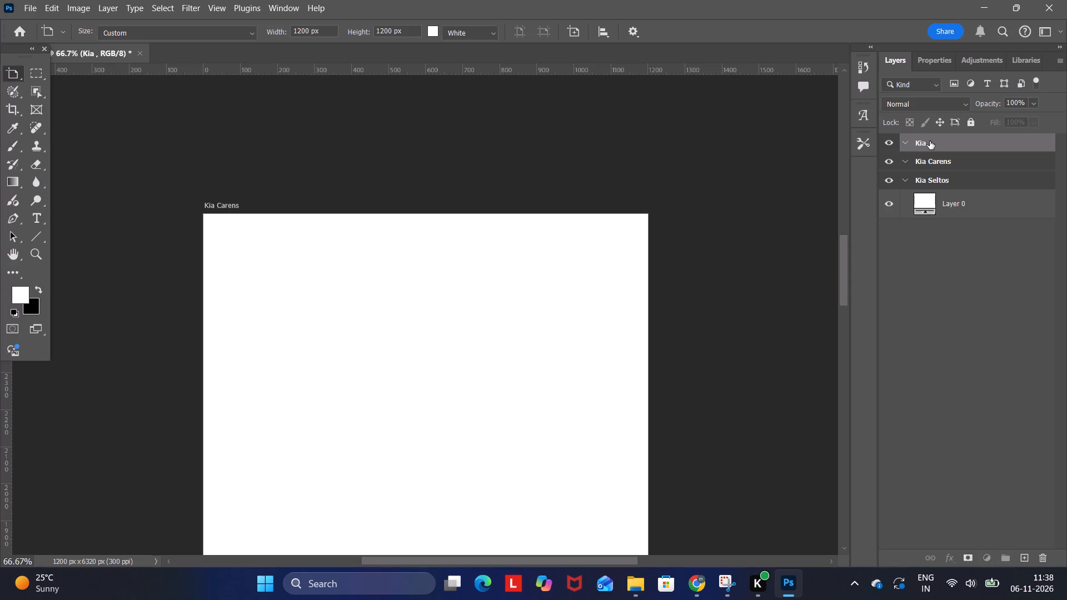
pyautogui.doubleClick(924, 142)
pyautogui.click(926, 142)
pyautogui.write('orent')
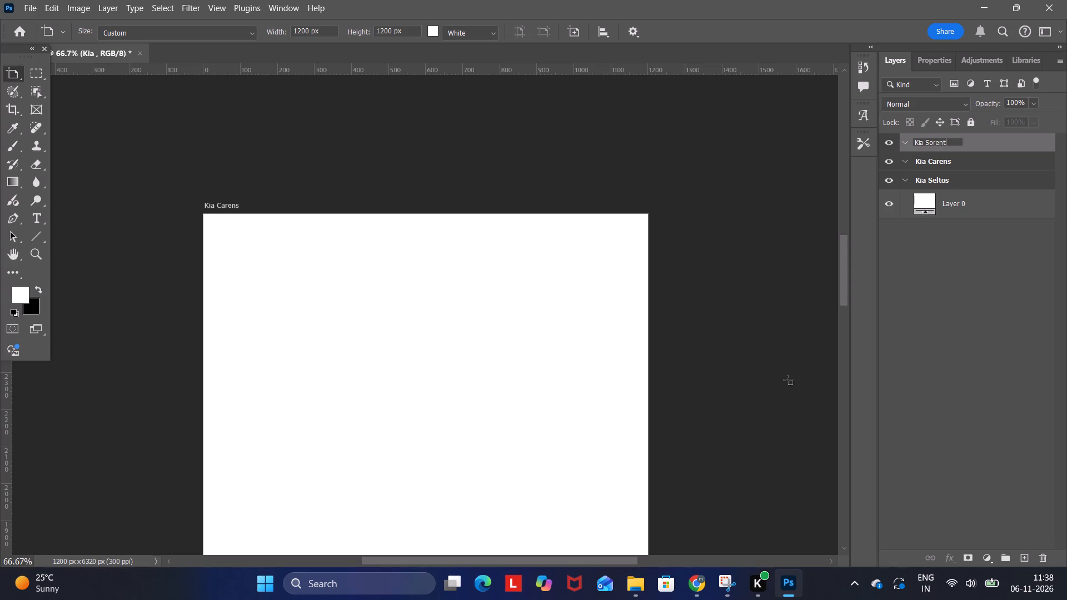
pyautogui.click(787, 379)
# Add a new artboard to the right of Kia Seltos and set its height to 1500 px.
pyautogui.keyDown('alt'); pyautogui.scroll(-6, 786, 381); pyautogui.keyUp('alt')
pyautogui.scroll(4, 549, 433)
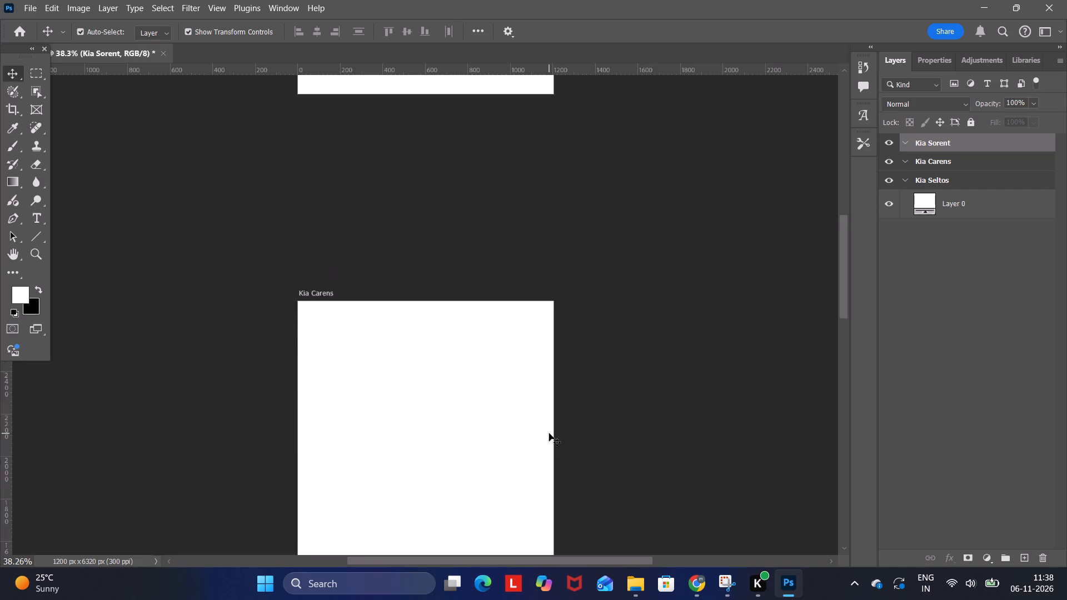
pyautogui.scroll(20, 549, 433)
pyautogui.scroll(20, 549, 433)
pyautogui.scroll(6, 549, 433)
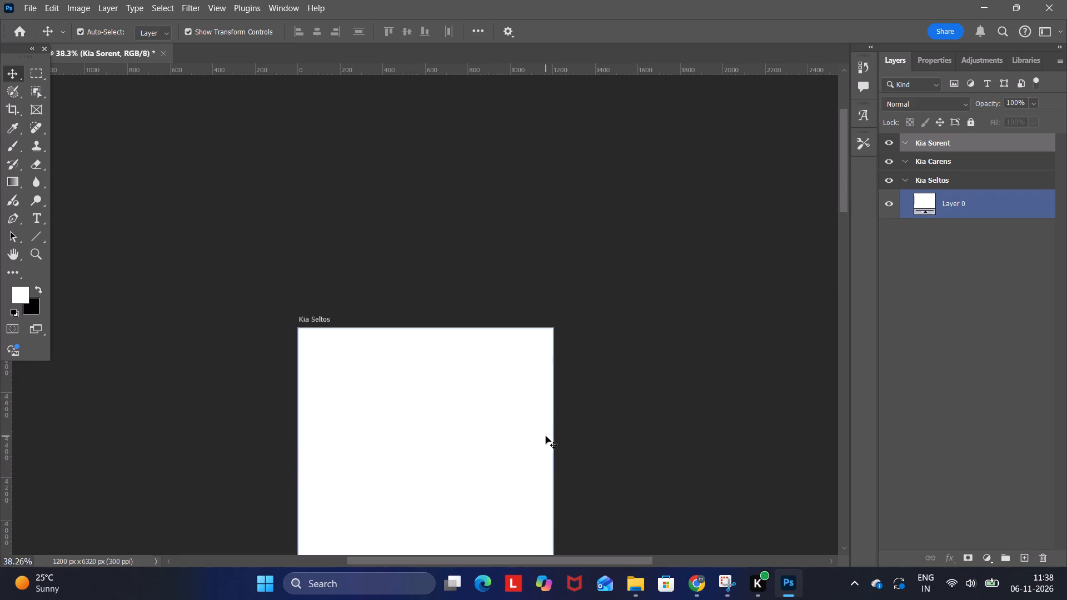
pyautogui.scroll(9, 546, 436)
pyautogui.scroll(-19, 546, 436)
pyautogui.click(310, 228)
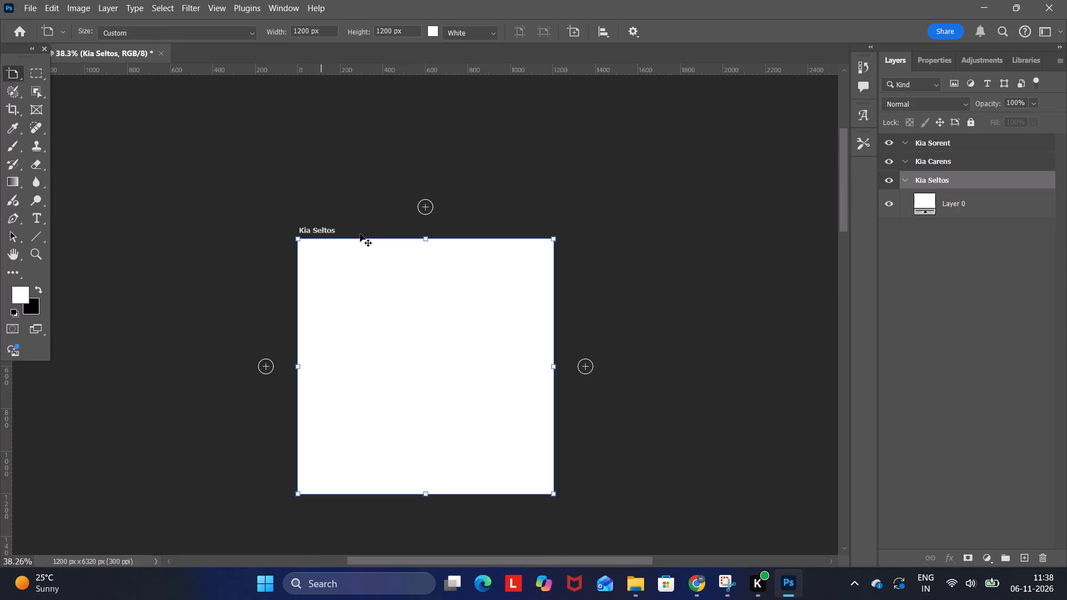
pyautogui.click(593, 367)
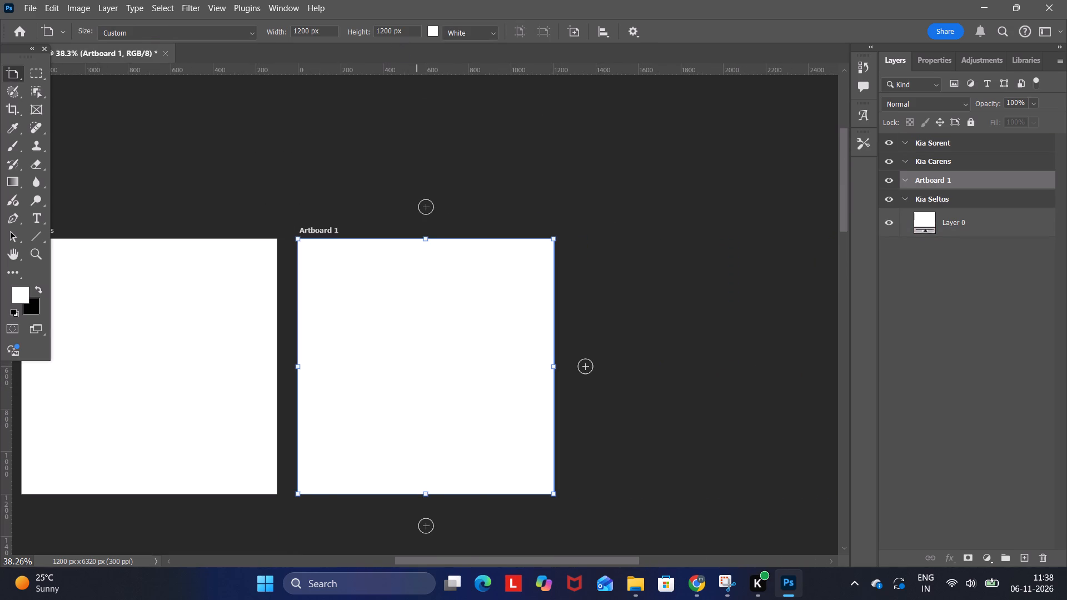
pyautogui.click(384, 36)
pyautogui.click(384, 23)
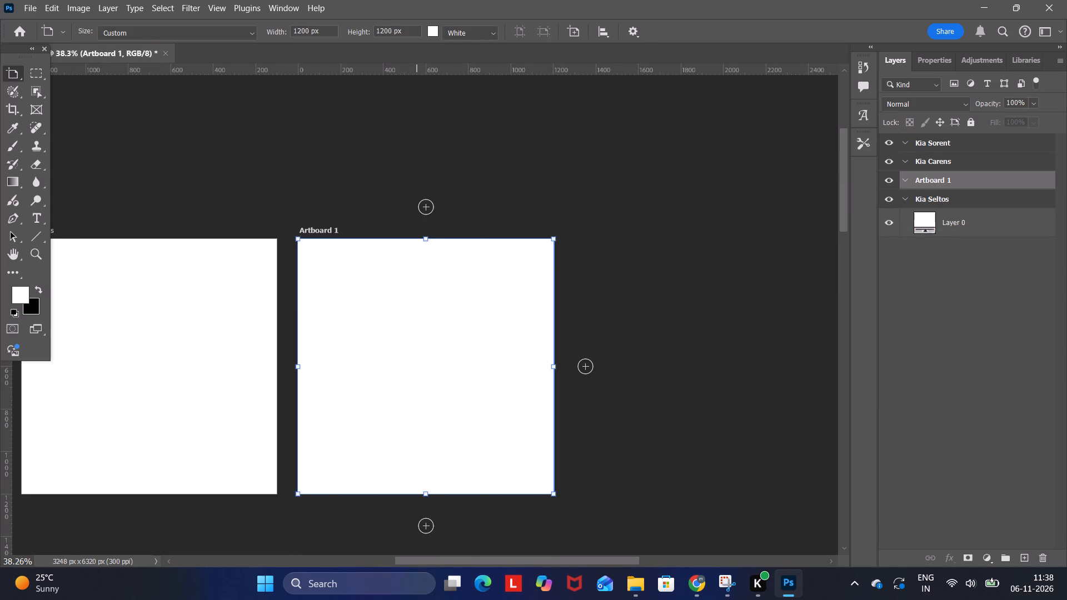
pyautogui.click(382, 29)
pyautogui.press('BackSpace')
pyautogui.write('5\\')
pyautogui.press('Return')
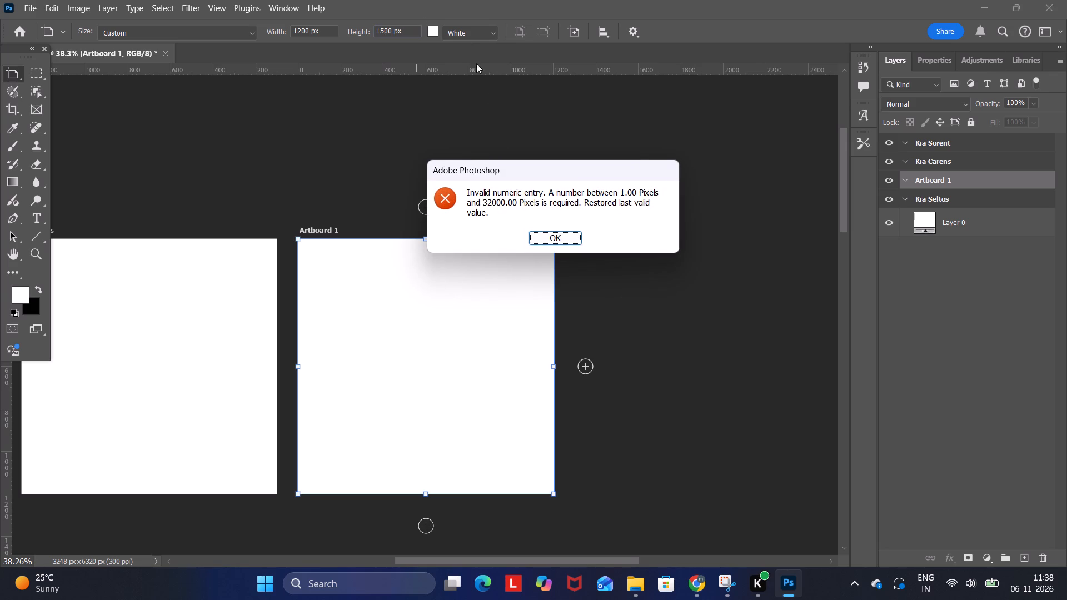
pyautogui.click(555, 238)
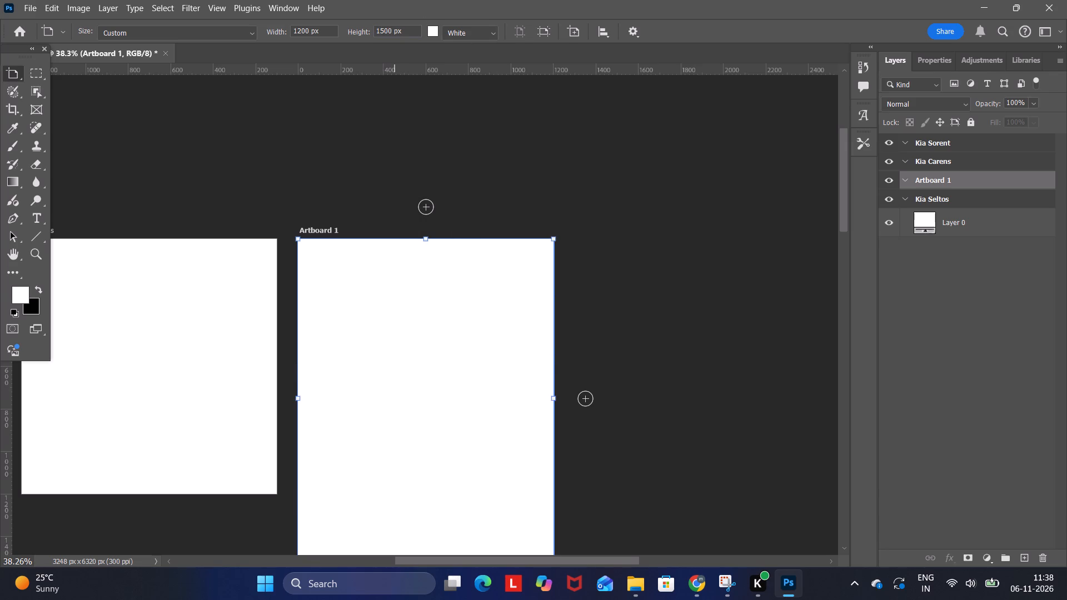
# Add another 1200 x 1500 px artboard below Artboard 1 and move it down roughly level with Kia Carens.
pyautogui.scroll(-15, 556, 340)
pyautogui.click(427, 424)
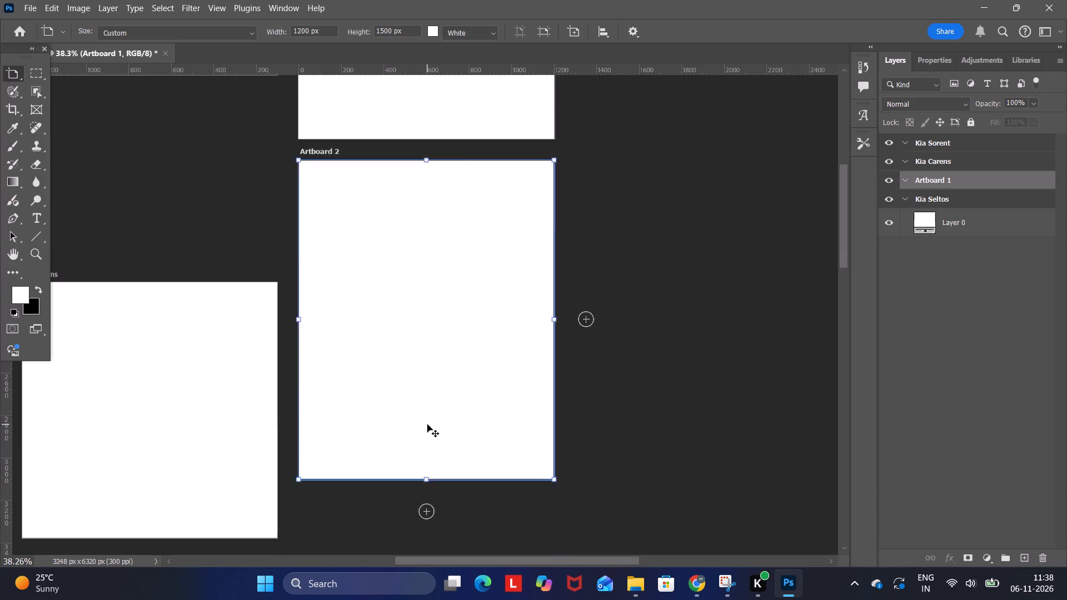
pyautogui.scroll(4, 383, 176)
pyautogui.moveTo(327, 110); pyautogui.dragTo(324, 190)
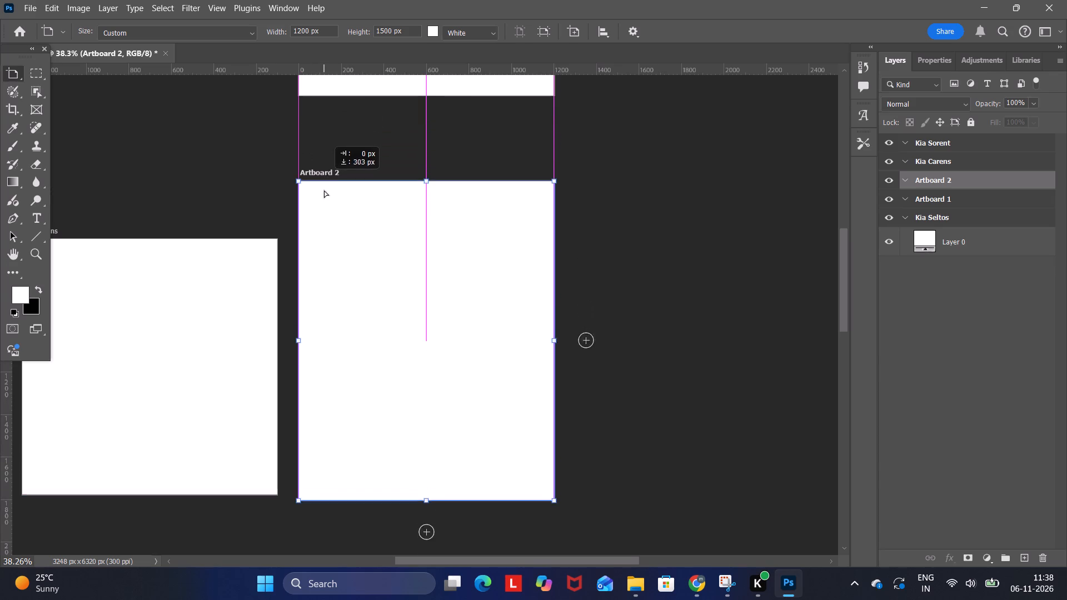
pyautogui.moveTo(324, 190); pyautogui.dragTo(324, 226)
# Add a third 1200 x 1500 px artboard below Artboard 2 and move it down beside Kia Sorent, roughly level with it.
pyautogui.scroll(-17, 455, 249)
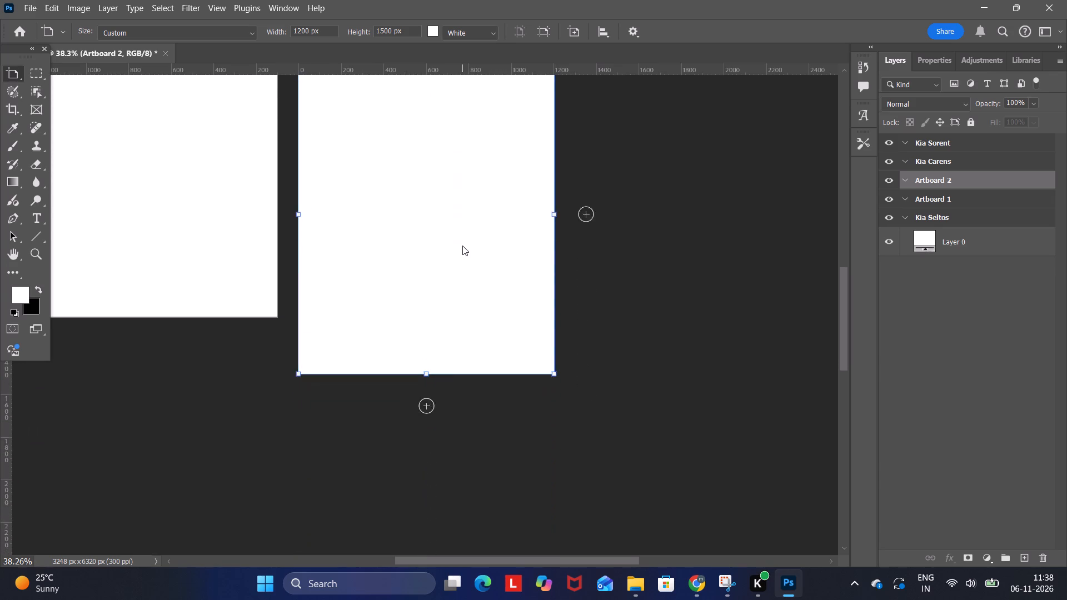
pyautogui.scroll(-8, 462, 246)
pyautogui.click(430, 310)
pyautogui.scroll(7, 392, 262)
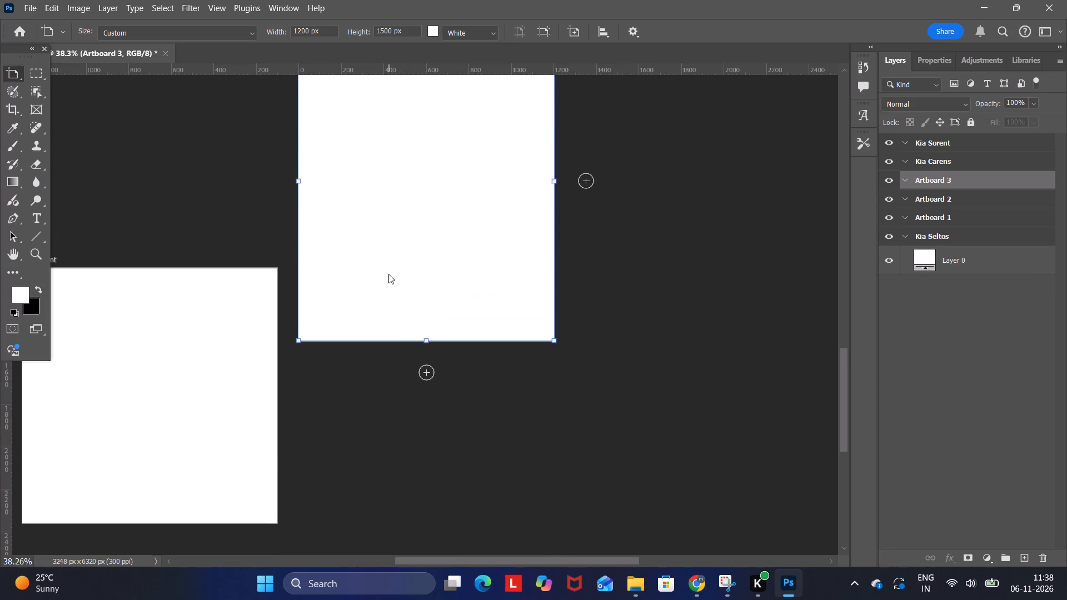
pyautogui.scroll(11, 388, 274)
pyautogui.moveTo(313, 149); pyautogui.dragTo(326, 336)
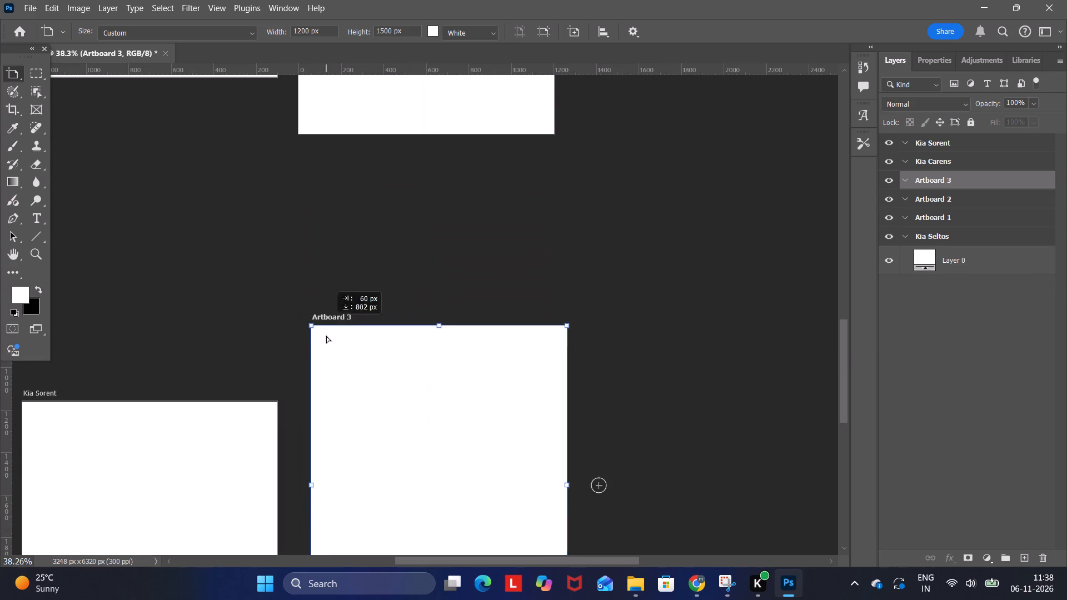
pyautogui.moveTo(326, 336); pyautogui.dragTo(311, 391)
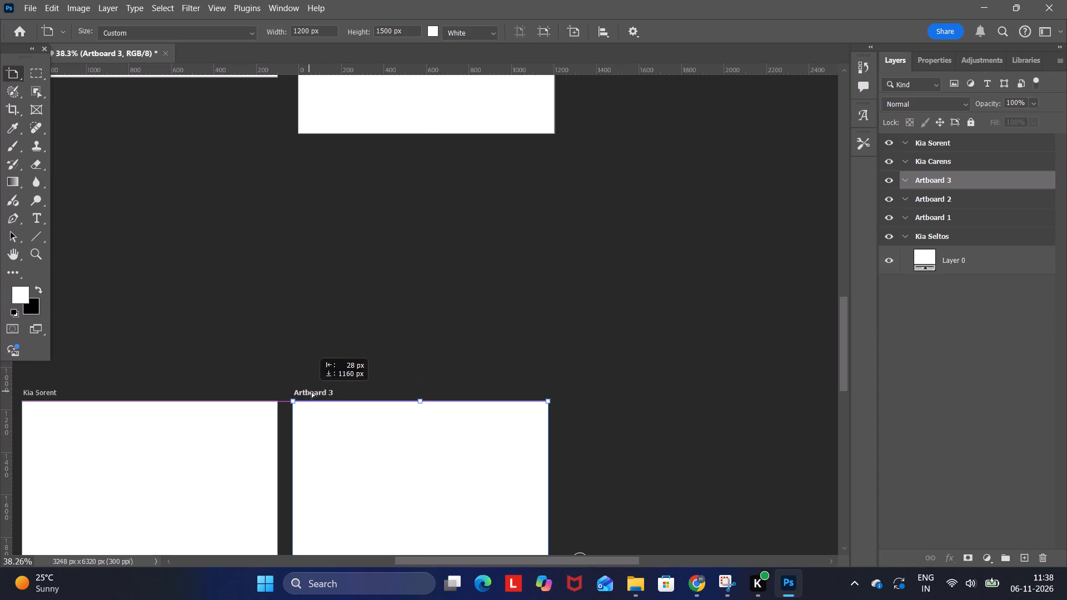
pyautogui.moveTo(311, 391); pyautogui.dragTo(311, 389)
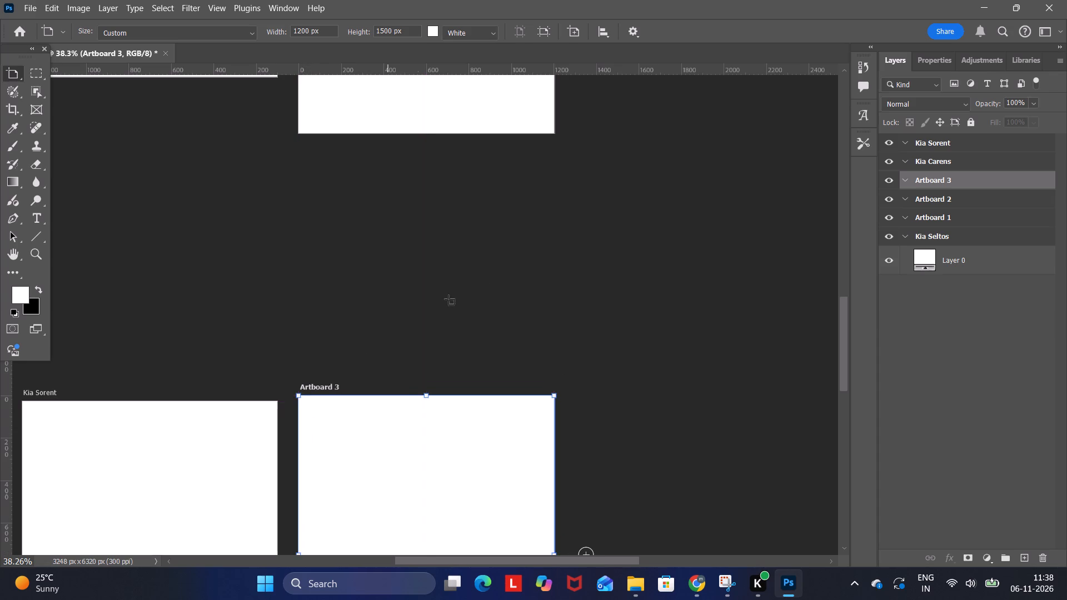
pyautogui.click(527, 269)
pyautogui.click(528, 269)
# Rename the Kia Seltos artboard as "Kia Seltos 1" and leave no artboard selected.
pyautogui.scroll(18, 475, 317)
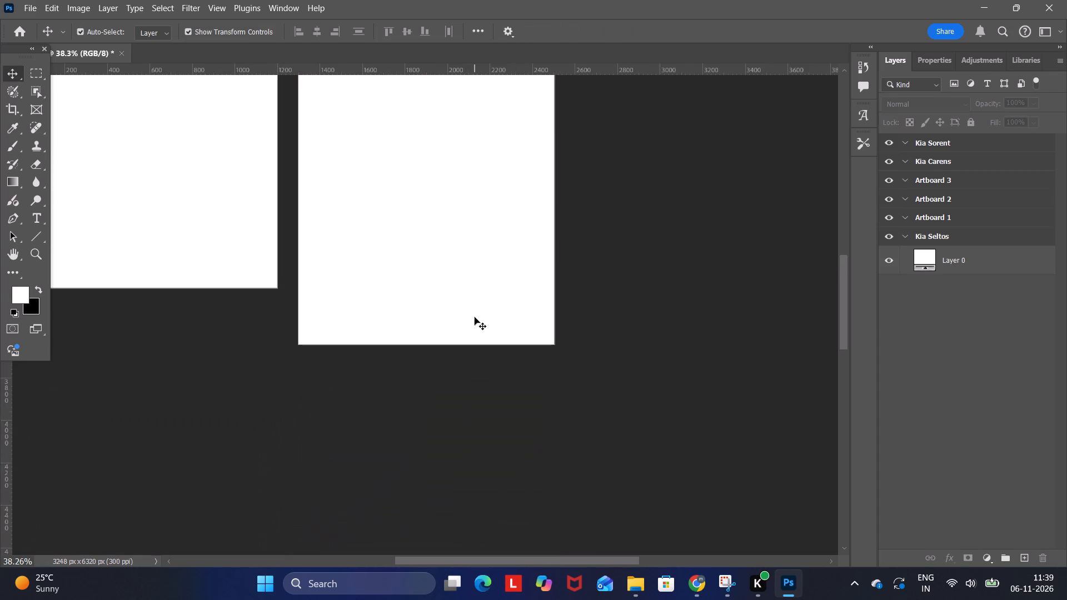
pyautogui.scroll(20, 475, 317)
pyautogui.scroll(20, 475, 317)
pyautogui.scroll(4, 475, 317)
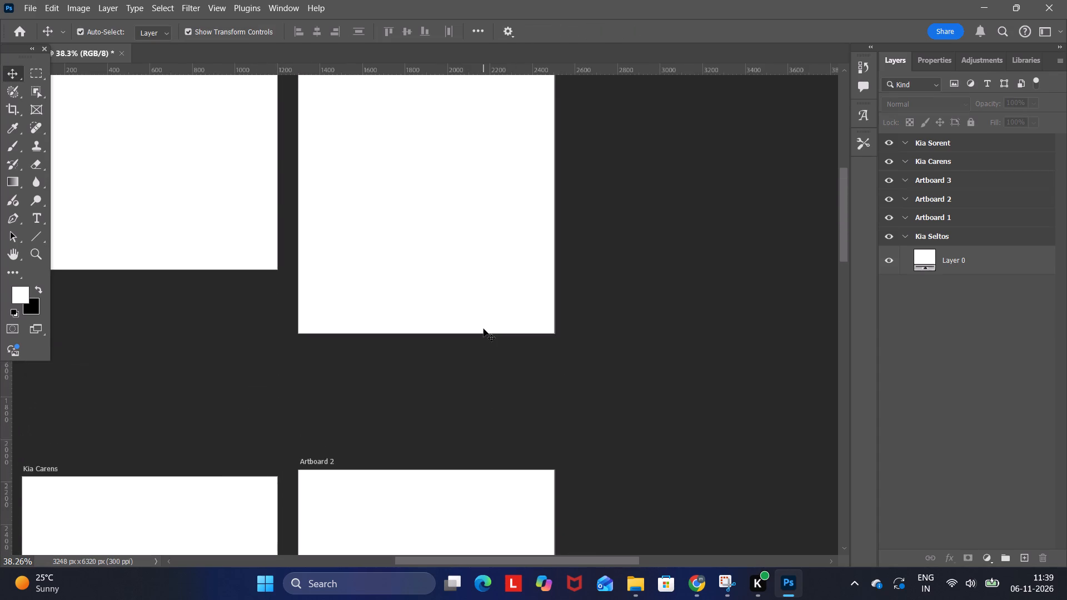
pyautogui.scroll(11, 483, 329)
pyautogui.moveTo(502, 561); pyautogui.dragTo(468, 563)
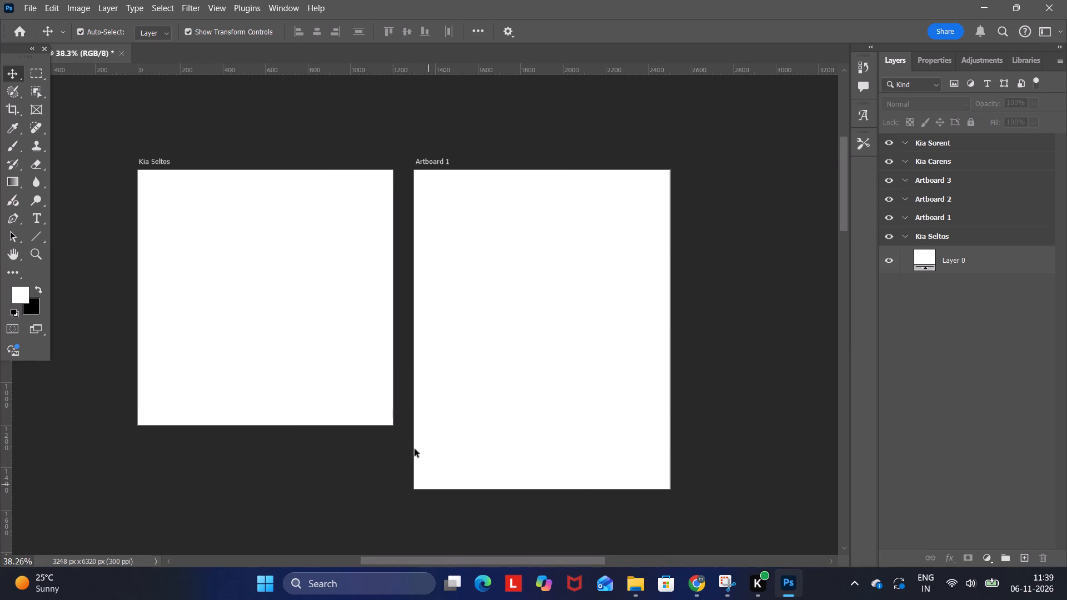
pyautogui.click(158, 163)
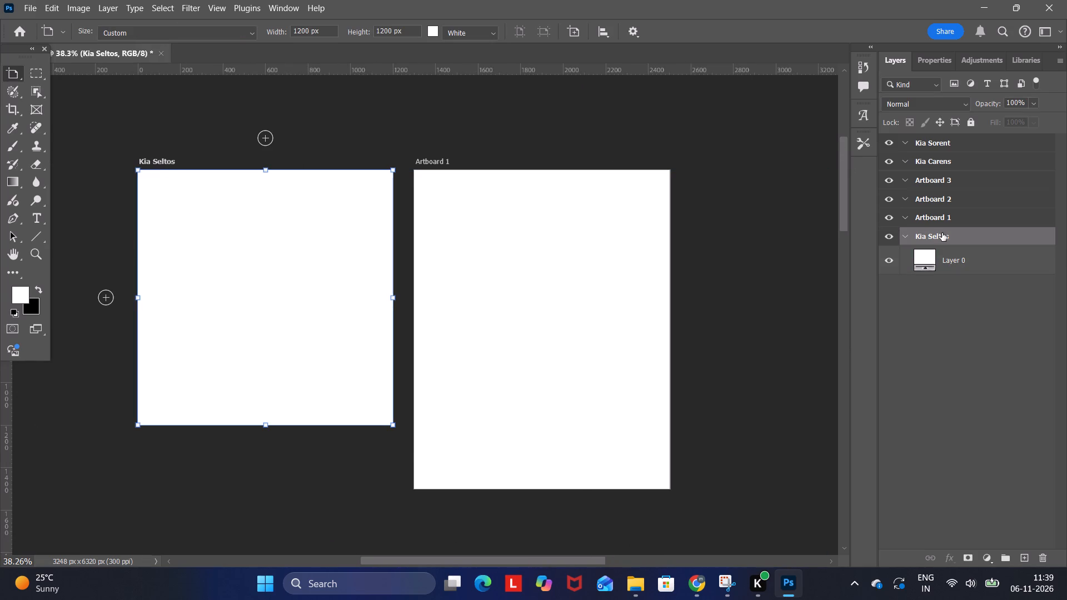
pyautogui.doubleClick(944, 238)
pyautogui.click(946, 238)
pyautogui.click(949, 237)
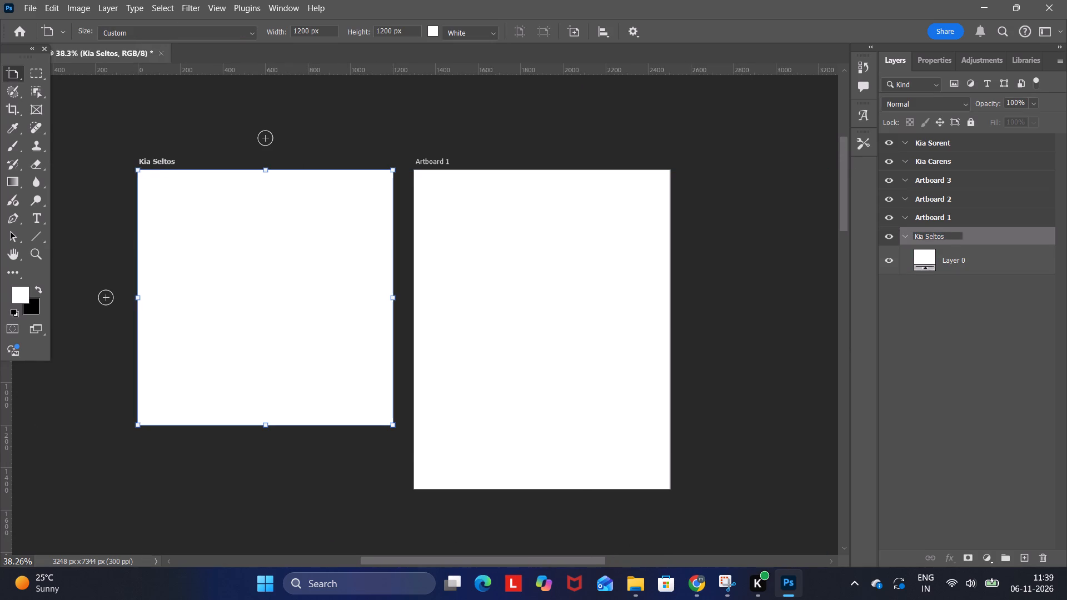
pyautogui.click(952, 236)
pyautogui.press('space')
pyautogui.press('1')
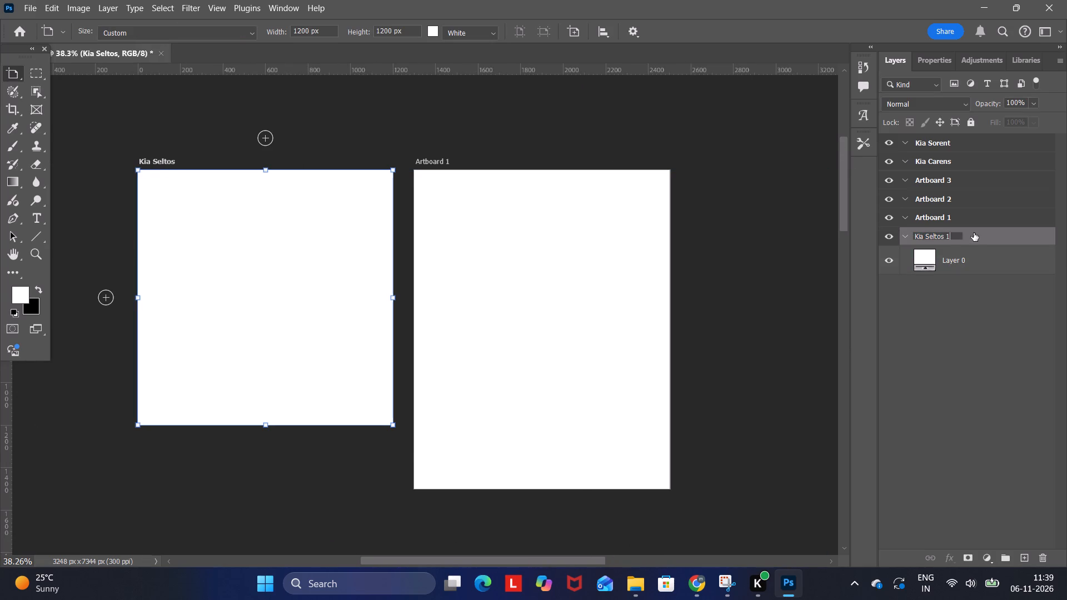
pyautogui.click(965, 236)
pyautogui.doubleClick(963, 236)
pyautogui.doubleClick(958, 237)
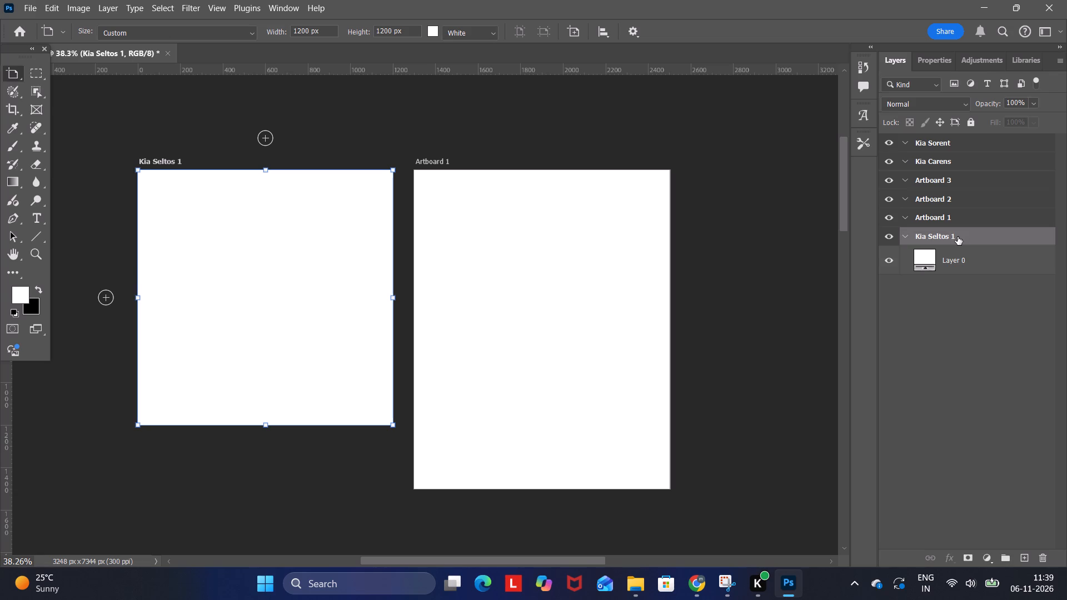
pyautogui.click(497, 134)
pyautogui.click(495, 134)
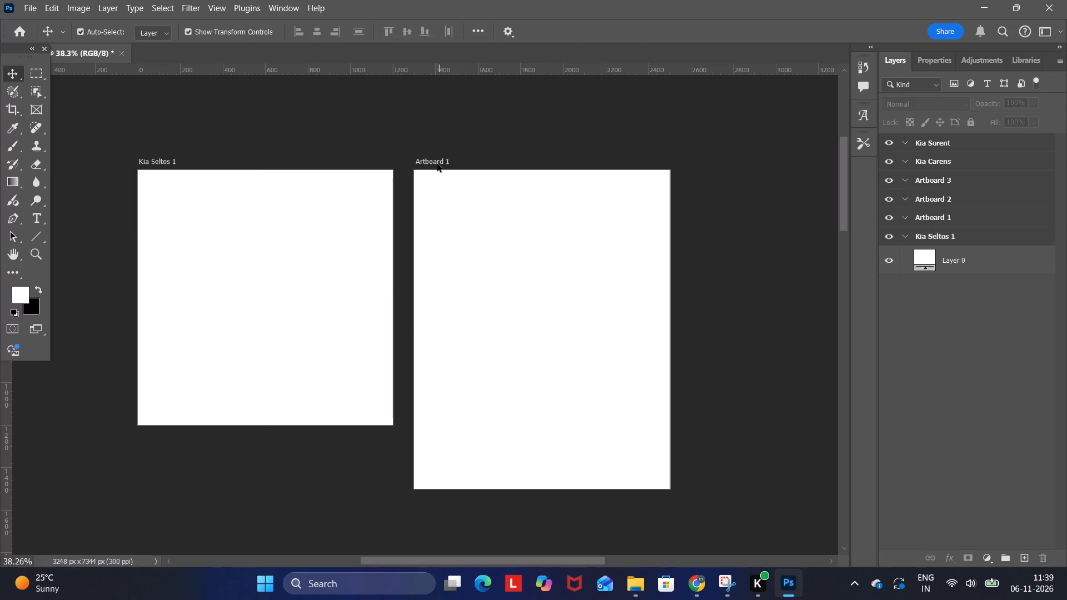
# Add a new artboard to the right of Artboard 1 and set its height to 628 px.
pyautogui.click(437, 164)
pyautogui.click(695, 325)
pyautogui.click(571, 210)
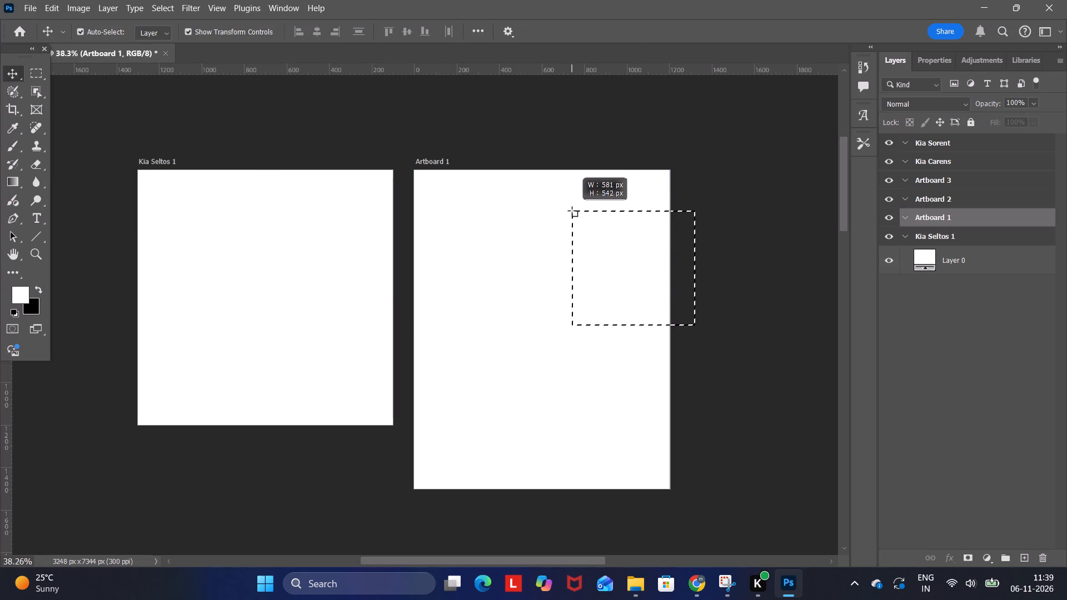
pyautogui.click(432, 161)
pyautogui.click(704, 326)
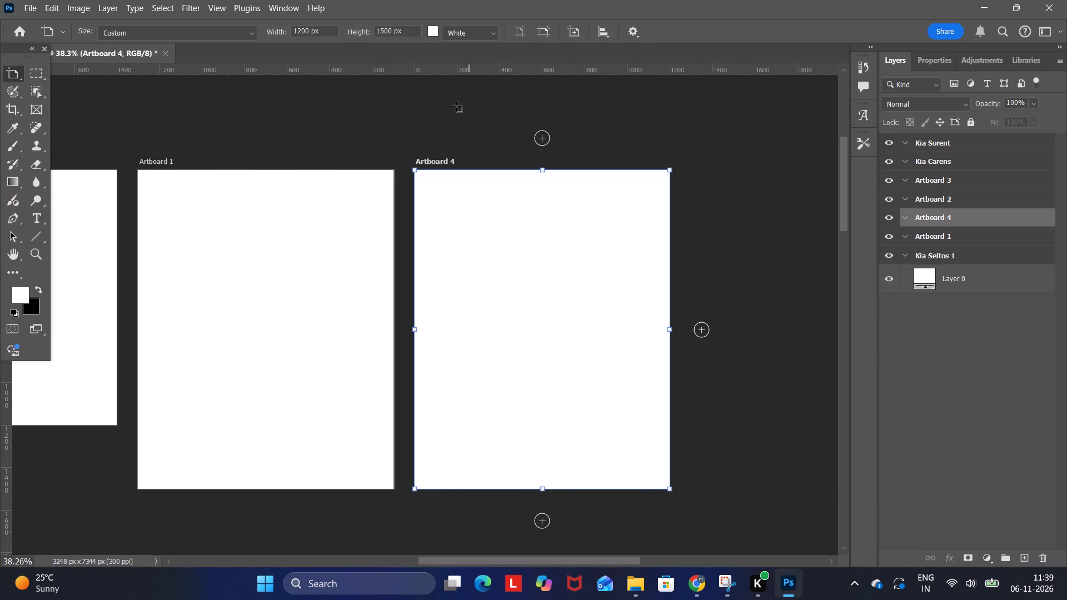
pyautogui.moveTo(391, 34); pyautogui.dragTo(344, 38)
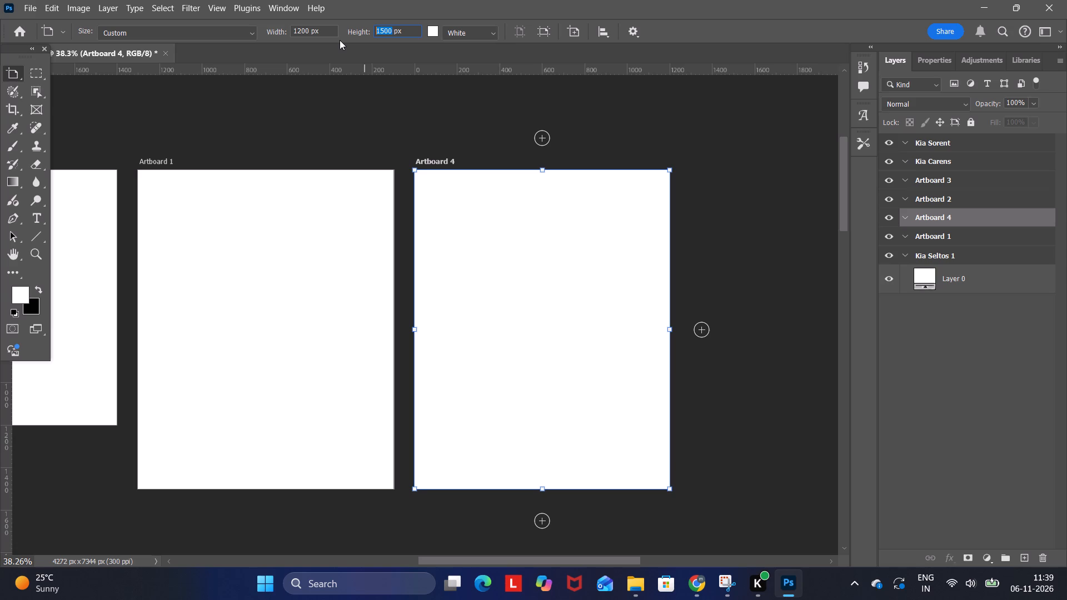
pyautogui.write('628')
pyautogui.press('Return')
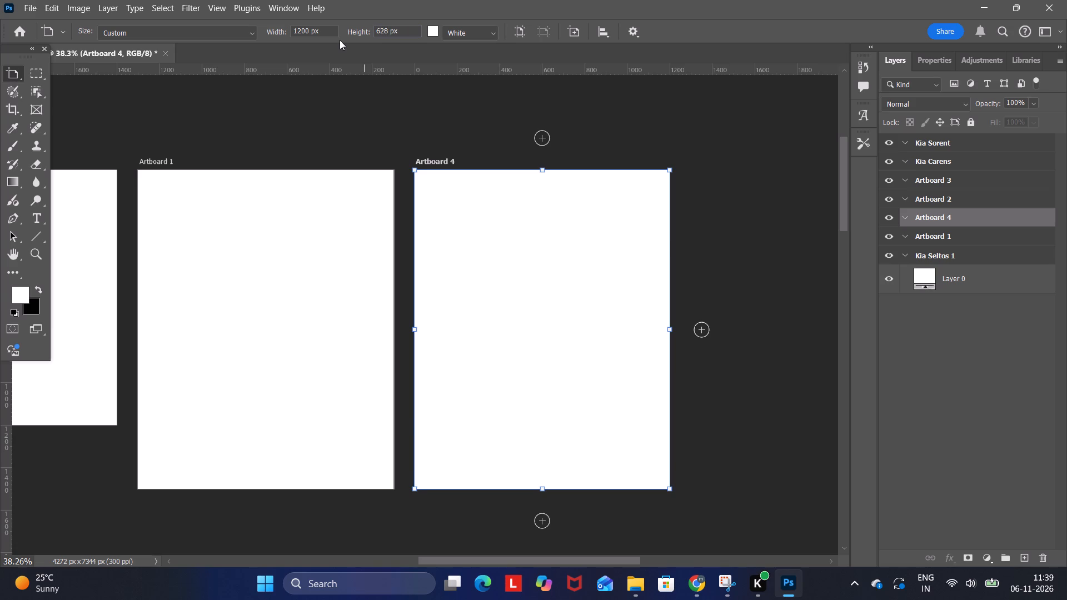
# Add a new artboard to the right of Artboard 4 and set its size to 1080 x 1920 px.
pyautogui.click(697, 236)
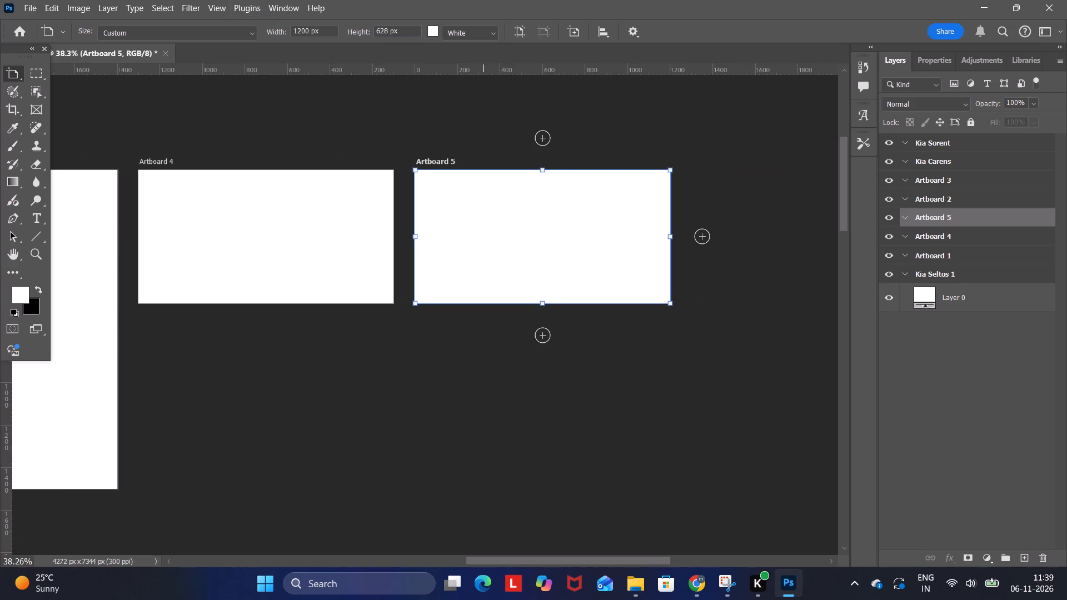
pyautogui.moveTo(305, 30); pyautogui.dragTo(298, 32)
pyautogui.write('08')
pyautogui.moveTo(388, 30); pyautogui.dragTo(346, 39)
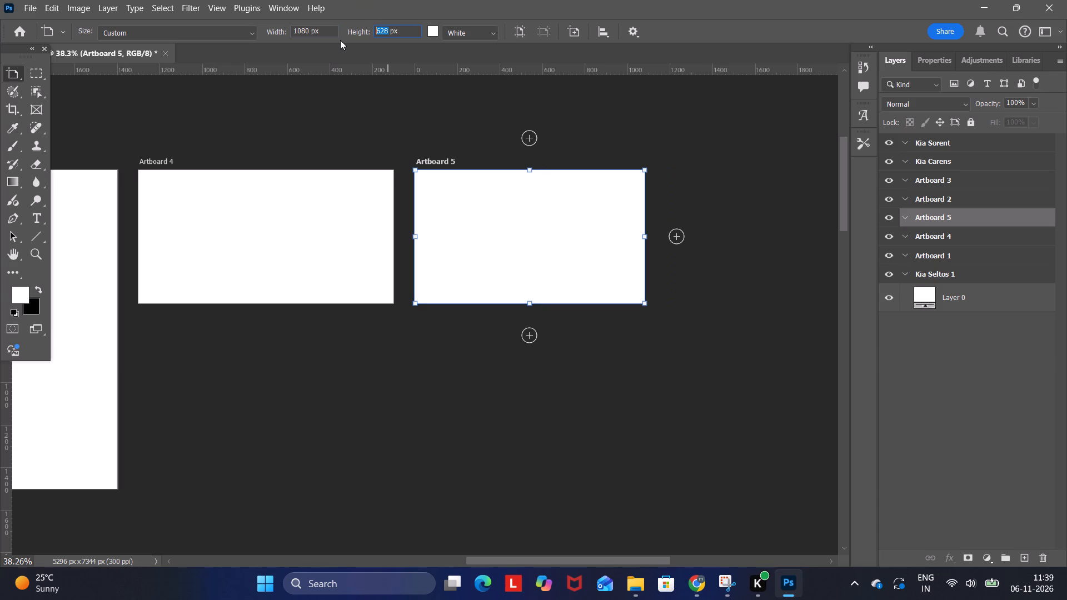
pyautogui.write('1920')
pyautogui.press('Return')
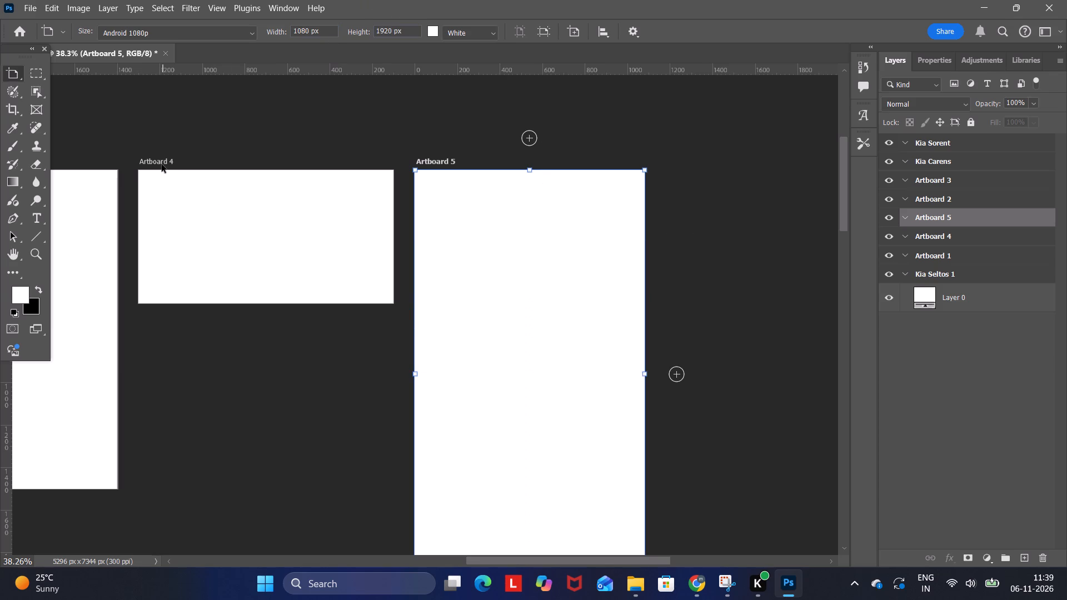
# Add a 1200 x 628 px artboard below Artboard 4 and move it down level with Artboard 2.
pyautogui.click(161, 164)
pyautogui.click(260, 332)
pyautogui.scroll(-7, 260, 332)
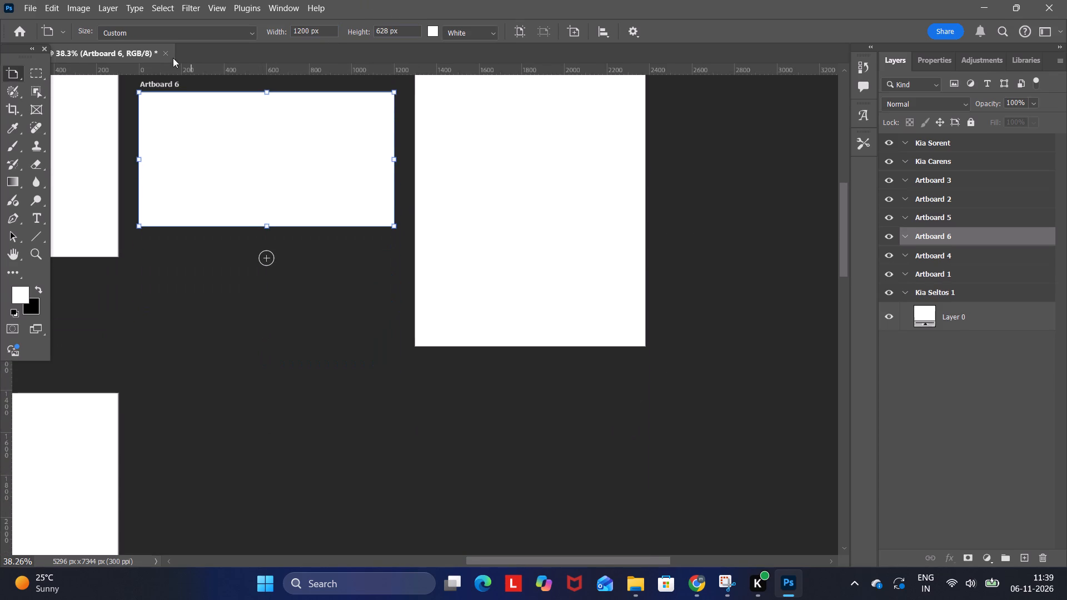
pyautogui.moveTo(154, 83); pyautogui.dragTo(154, 376)
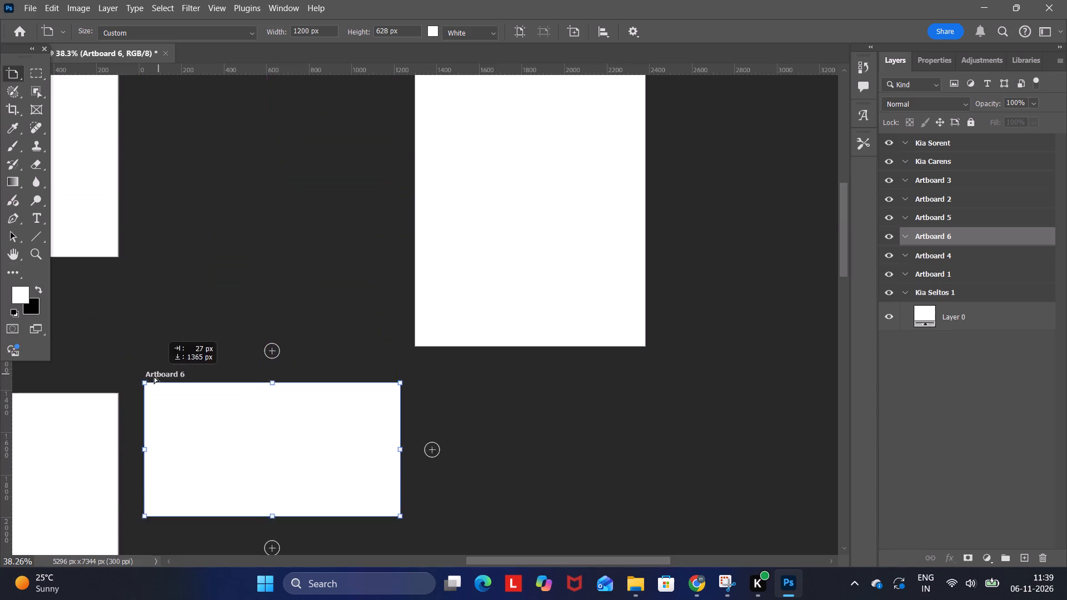
pyautogui.moveTo(154, 376); pyautogui.dragTo(151, 383)
# Add a 1080 x 1920 px artboard directly below Artboard 5.
pyautogui.scroll(20, 553, 377)
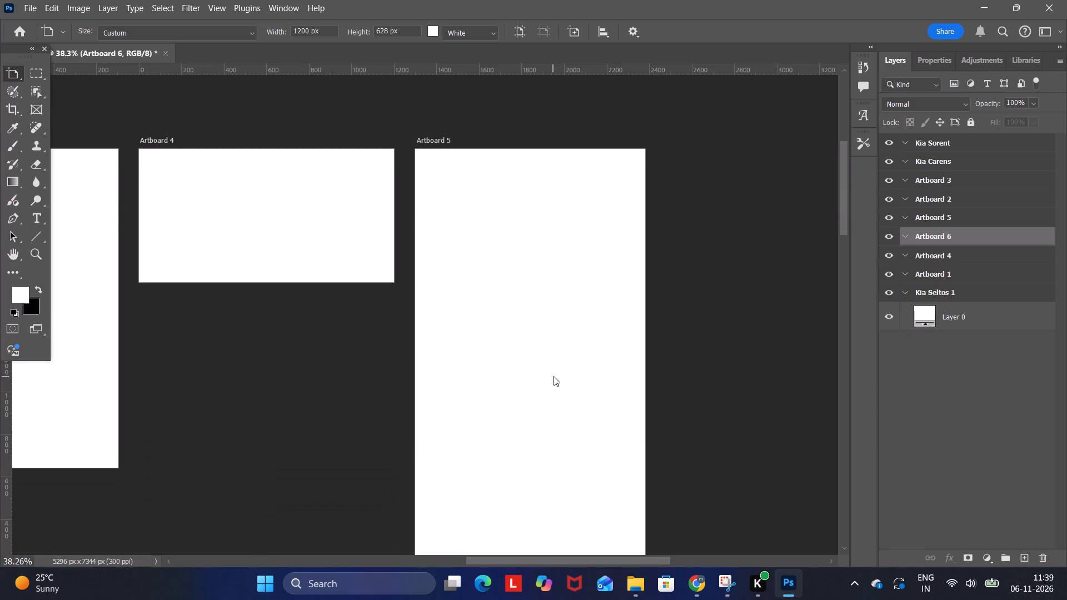
pyautogui.click(433, 159)
pyautogui.scroll(-7, 513, 217)
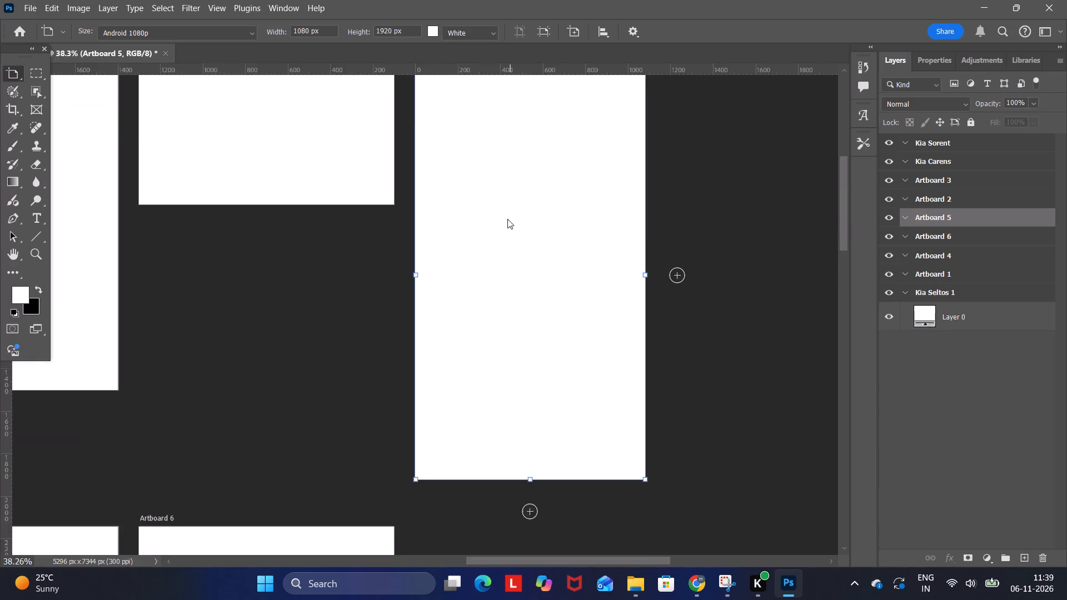
pyautogui.scroll(-14, 507, 219)
pyautogui.click(526, 367)
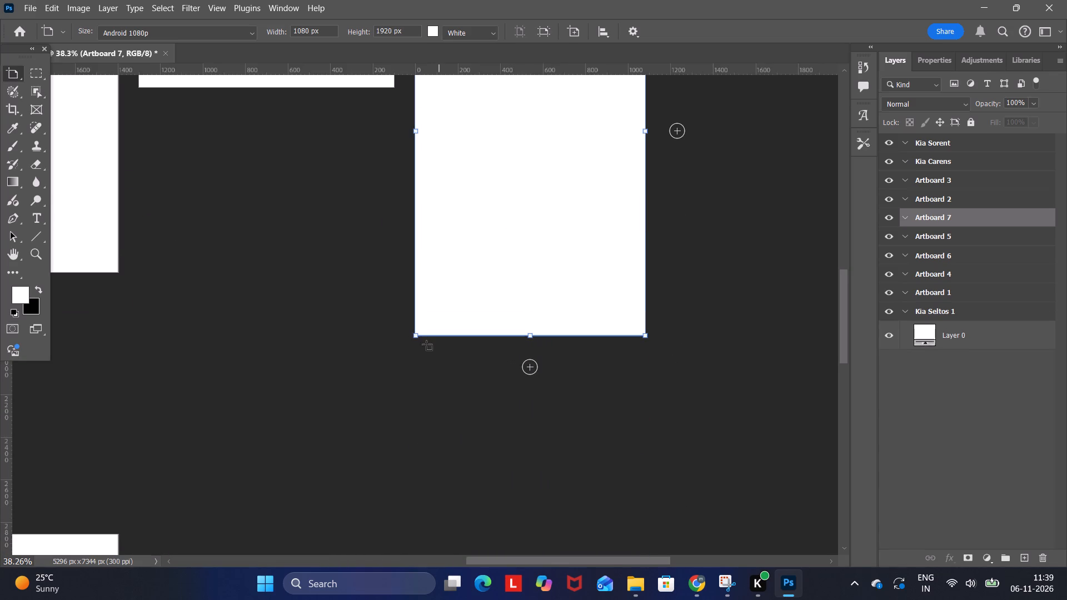
# Add another 1080 x 1920 px artboard below Artboard 7 and move it down roughly level with Artboard 3.
pyautogui.click(527, 370)
pyautogui.scroll(15, 526, 369)
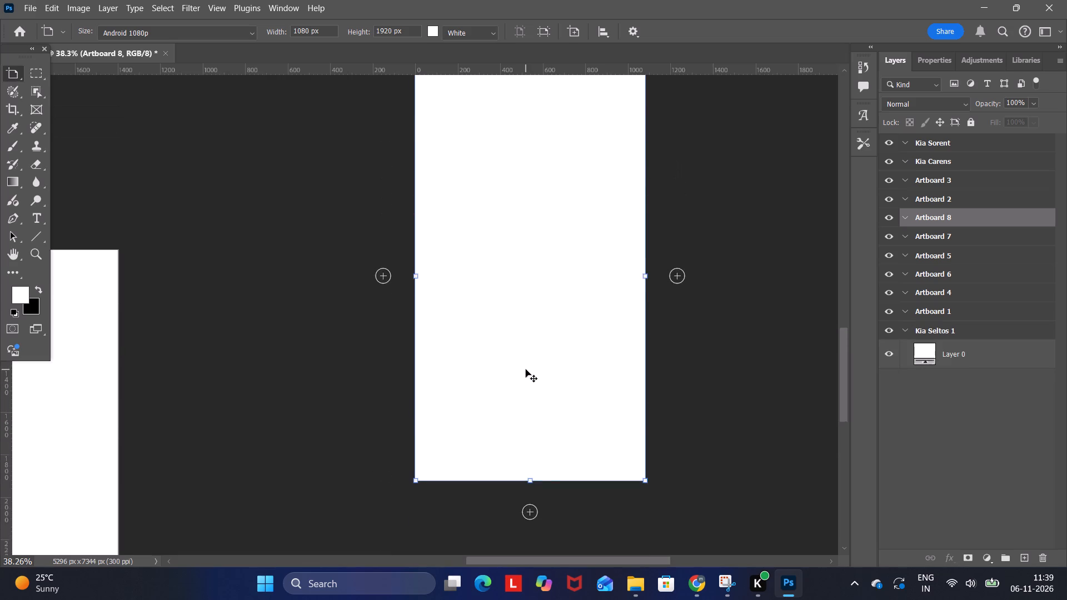
pyautogui.scroll(13, 526, 369)
pyautogui.moveTo(447, 230); pyautogui.dragTo(443, 384)
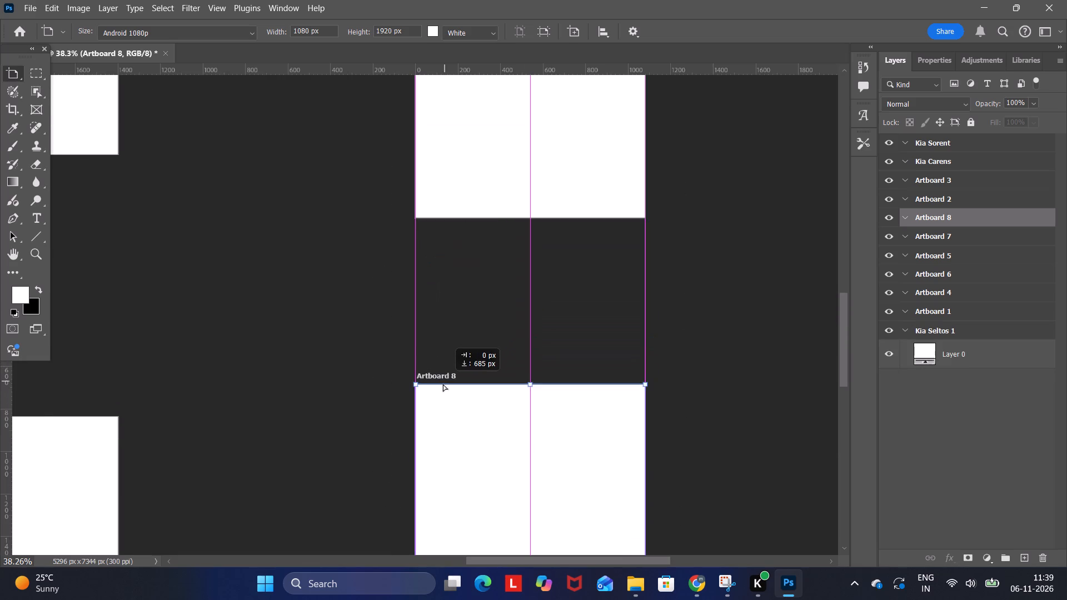
pyautogui.moveTo(443, 384); pyautogui.dragTo(443, 394)
# Add a 1200 x 628 px artboard below Artboard 6, move it down level with Artboard 3, and leave no artboard selected.
pyautogui.scroll(20, 309, 312)
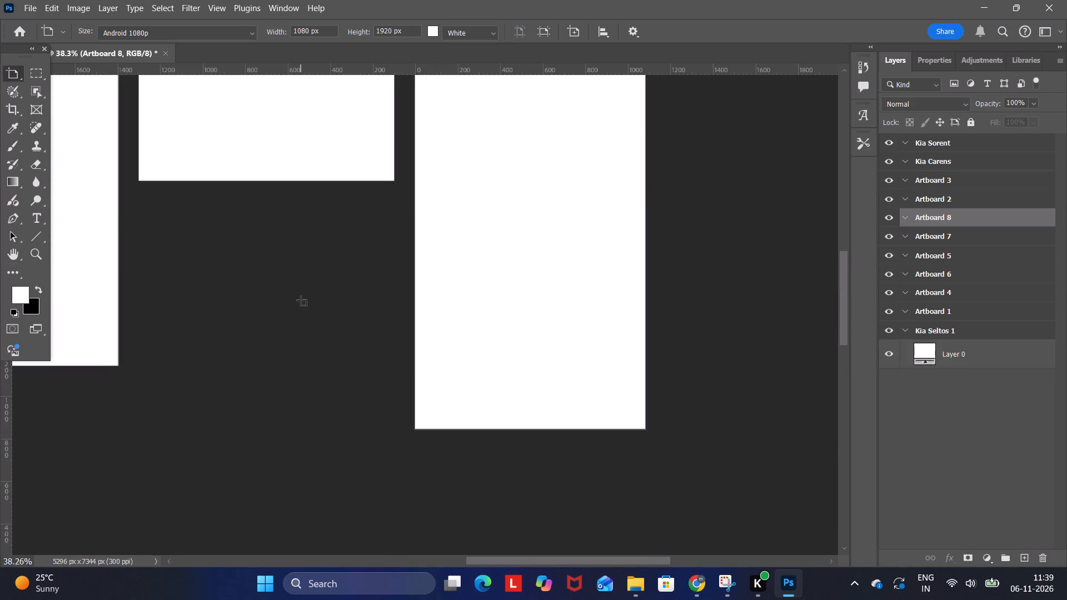
pyautogui.scroll(10, 301, 300)
pyautogui.click(169, 168)
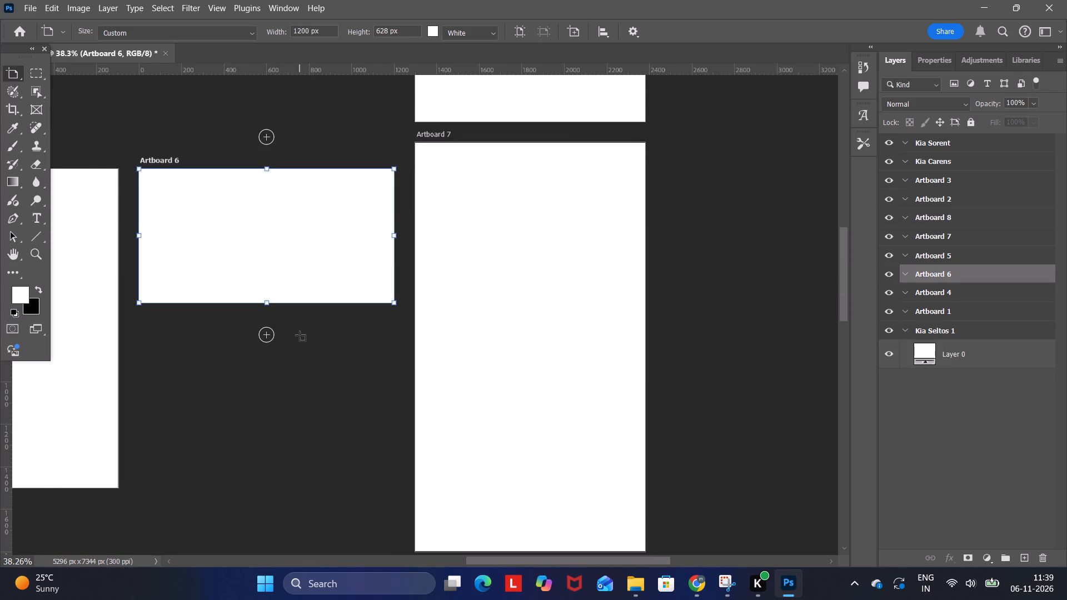
pyautogui.click(262, 339)
pyautogui.moveTo(177, 162); pyautogui.dragTo(181, 420)
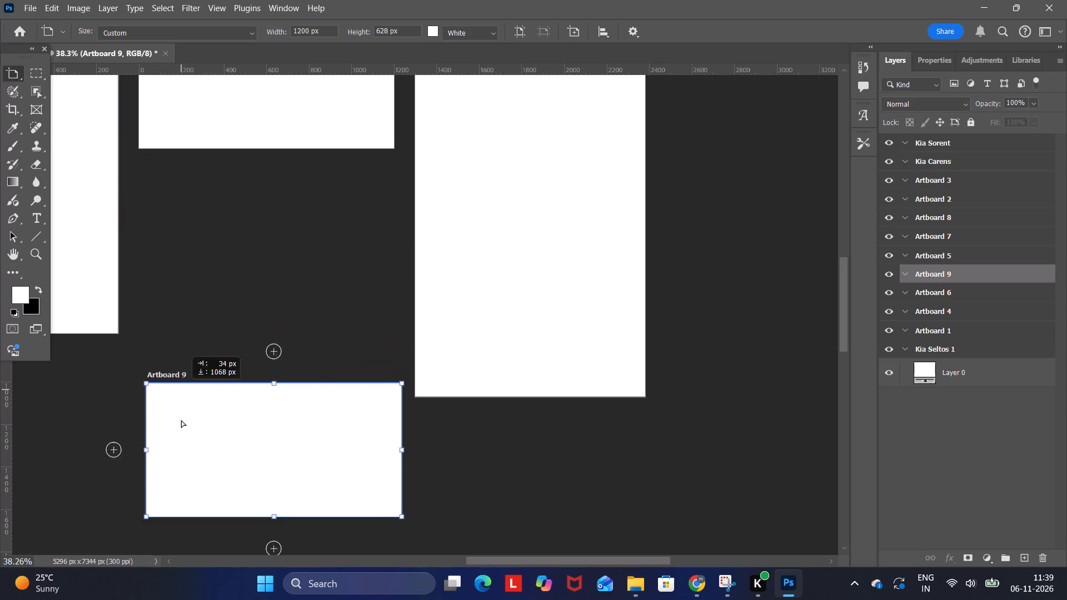
pyautogui.moveTo(181, 420); pyautogui.dragTo(178, 464)
pyautogui.scroll(-10, 204, 436)
pyautogui.scroll(-10, 213, 383)
pyautogui.moveTo(164, 241); pyautogui.dragTo(164, 333)
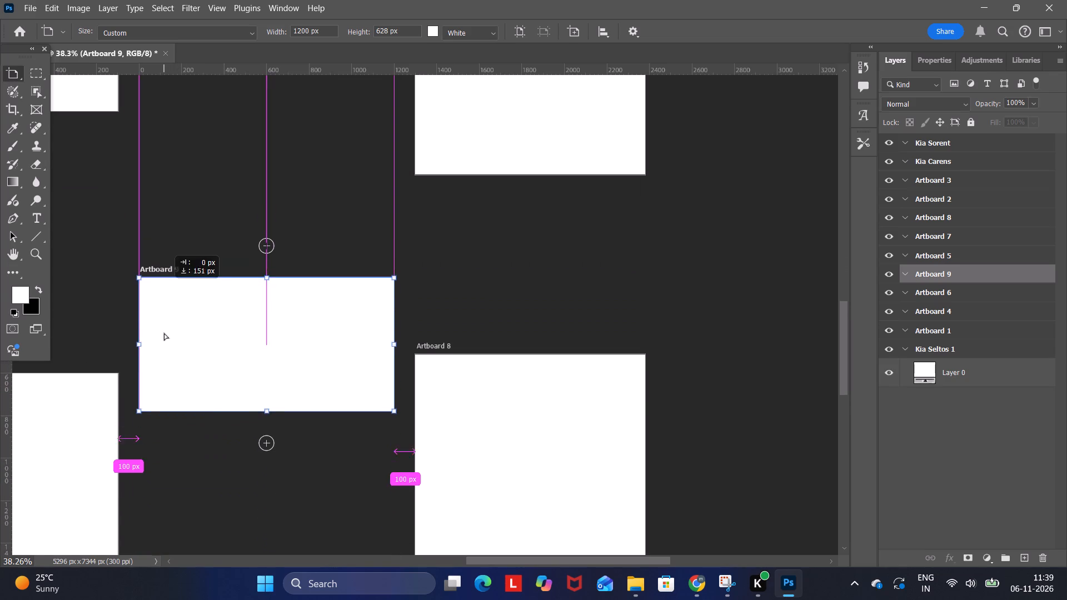
pyautogui.moveTo(164, 333); pyautogui.dragTo(164, 369)
pyautogui.click(496, 272)
pyautogui.click(498, 272)
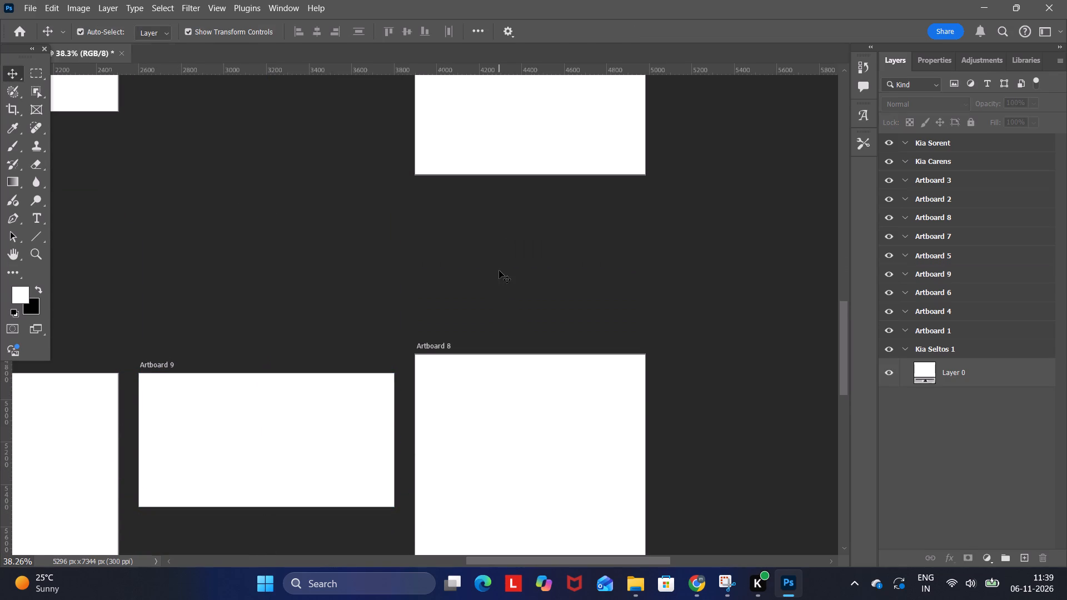
# Rename Artboard 1 as "Kia Seltos 2", reusing the name copied from the Kia Seltos 1 artboard.
pyautogui.moveTo(624, 562); pyautogui.dragTo(486, 557)
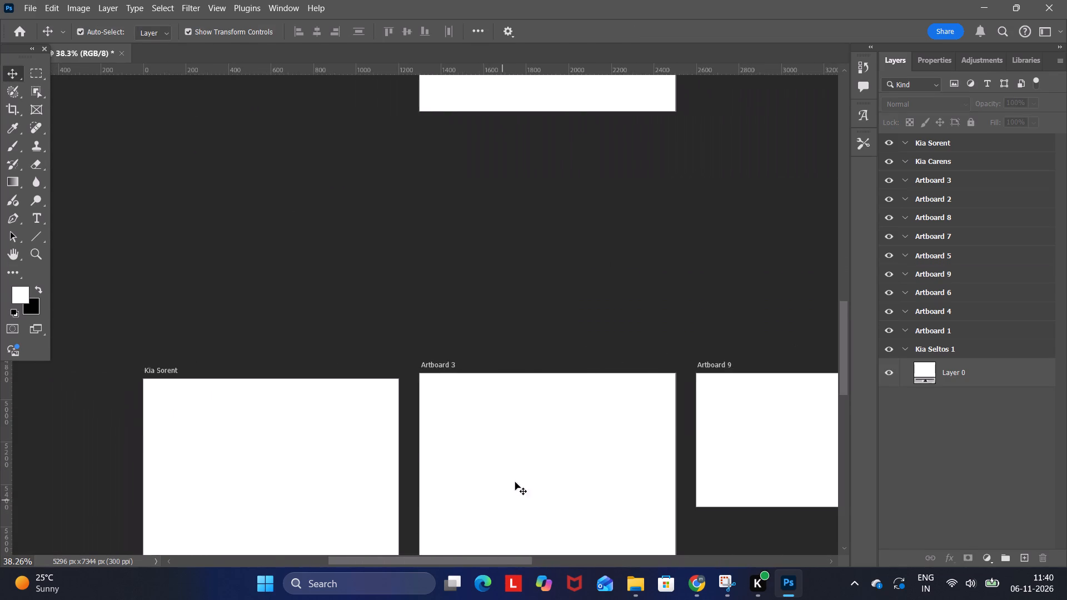
pyautogui.scroll(7, 521, 461)
pyautogui.scroll(10, 461, 414)
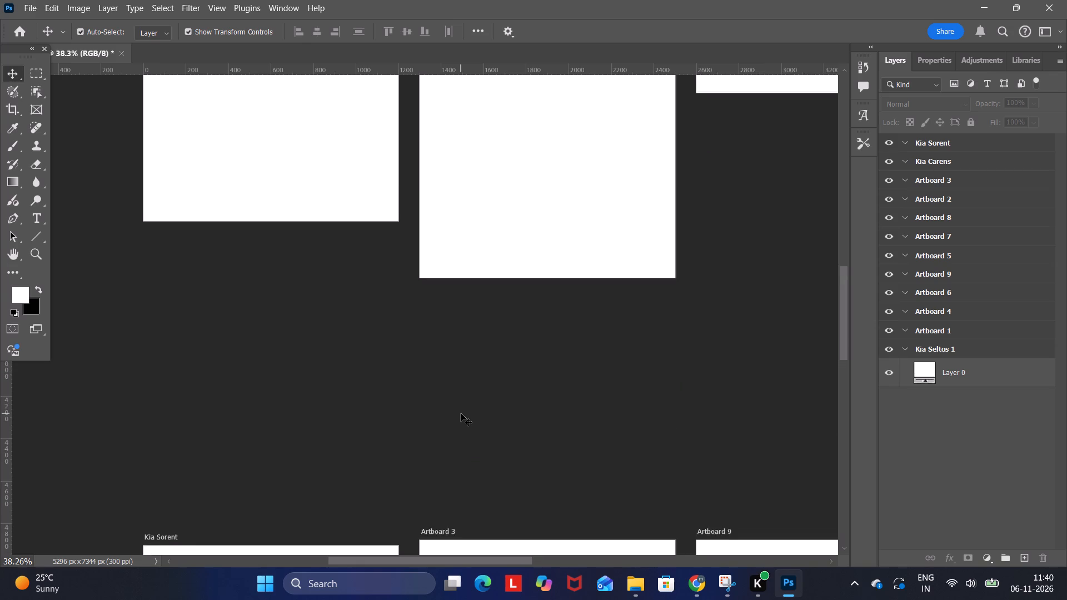
pyautogui.scroll(20, 461, 413)
pyautogui.scroll(20, 461, 413)
pyautogui.scroll(6, 461, 413)
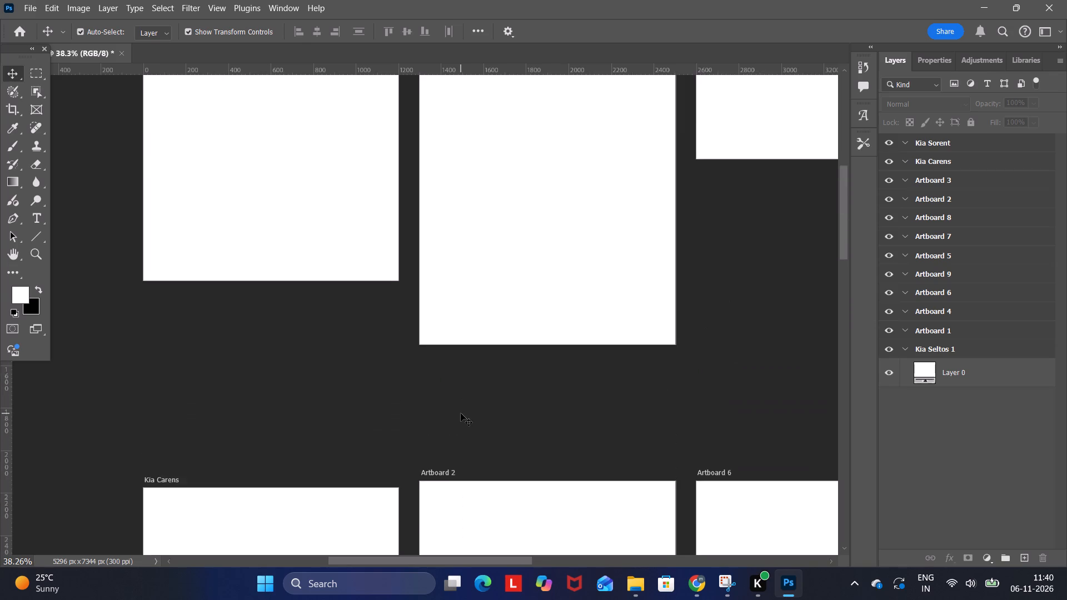
pyautogui.scroll(14, 461, 413)
pyautogui.click(174, 182)
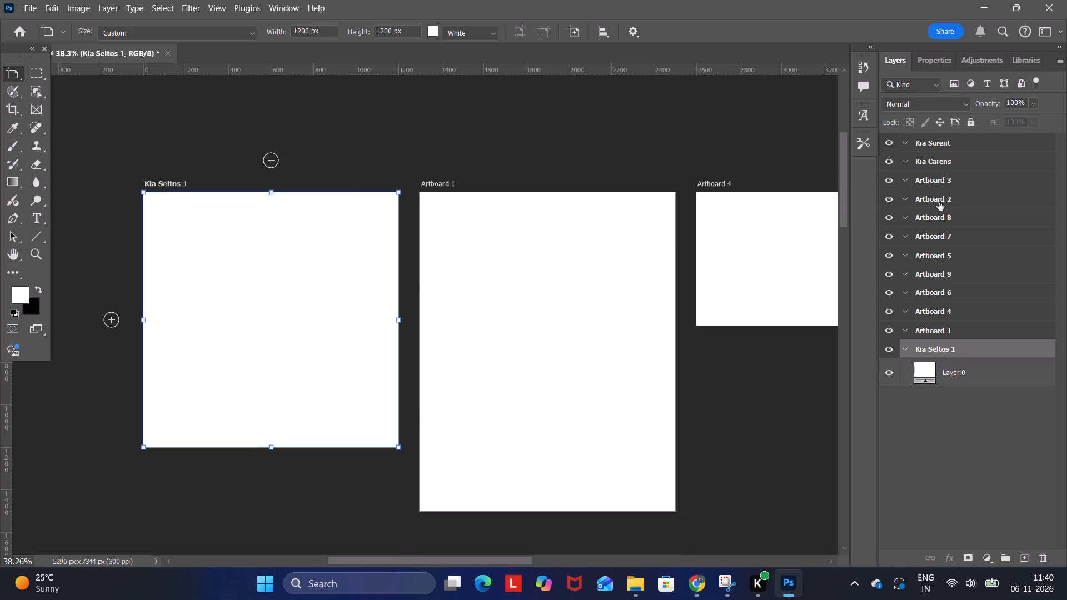
pyautogui.click(930, 355)
pyautogui.doubleClick(925, 353)
pyautogui.hotkey('ctrl', 'c')
pyautogui.click(446, 183)
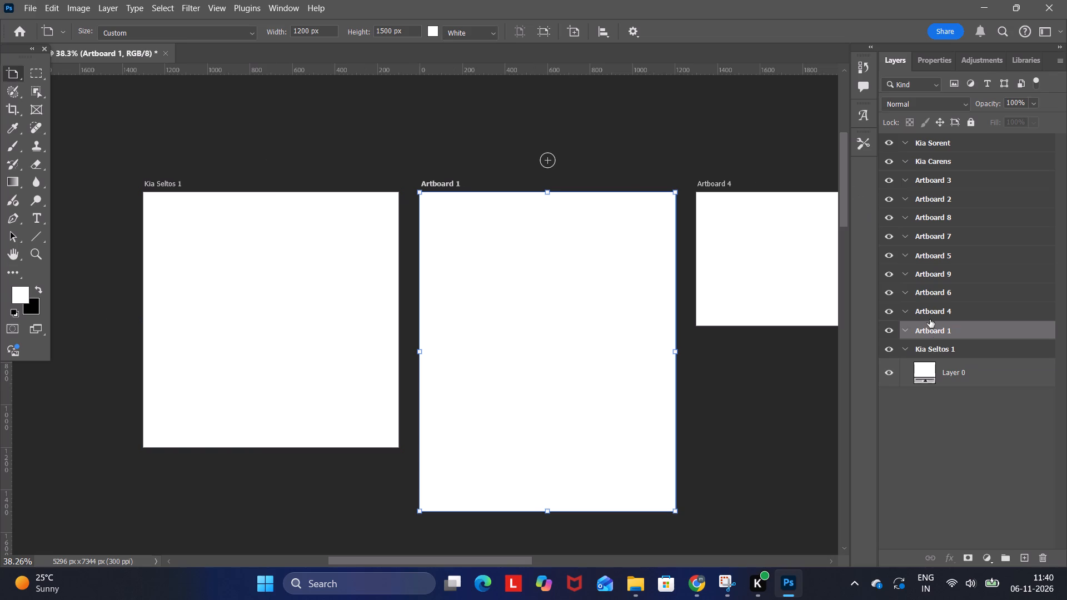
pyautogui.doubleClick(929, 334)
pyautogui.hotkey('ctrl', 'v')
pyautogui.press('BackSpace')
pyautogui.press('2')
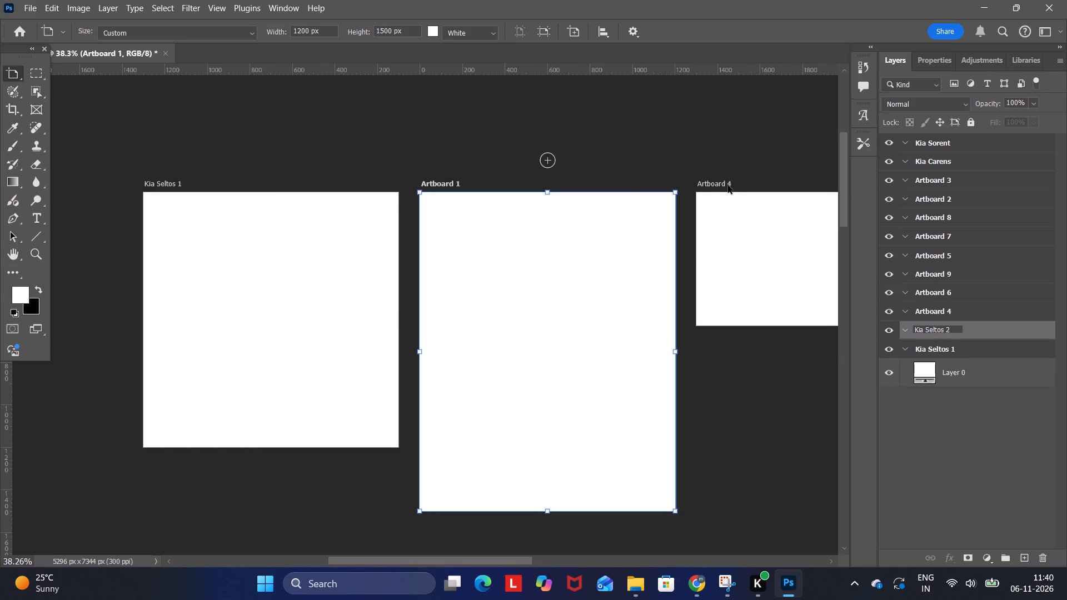
# Rename Artboard 4, the 1200 x 628 px one in the Seltos row, as "Kia Seltos 3" and leave no artboard selected.
pyautogui.click(723, 186)
pyautogui.doubleClick(923, 312)
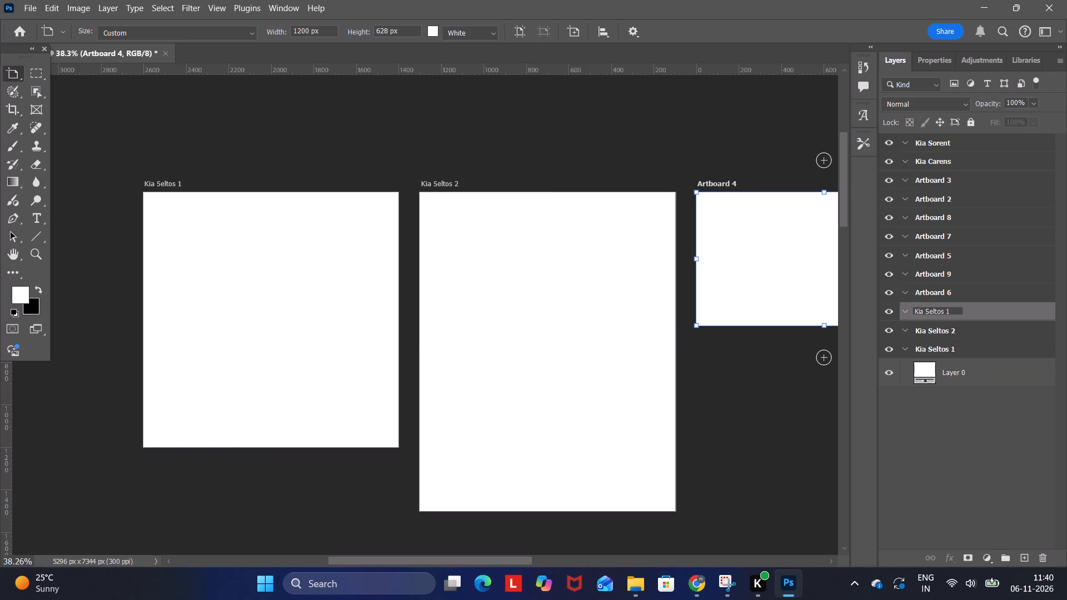
pyautogui.hotkey('ctrl', 'v')
pyautogui.press('BackSpace')
pyautogui.press('3')
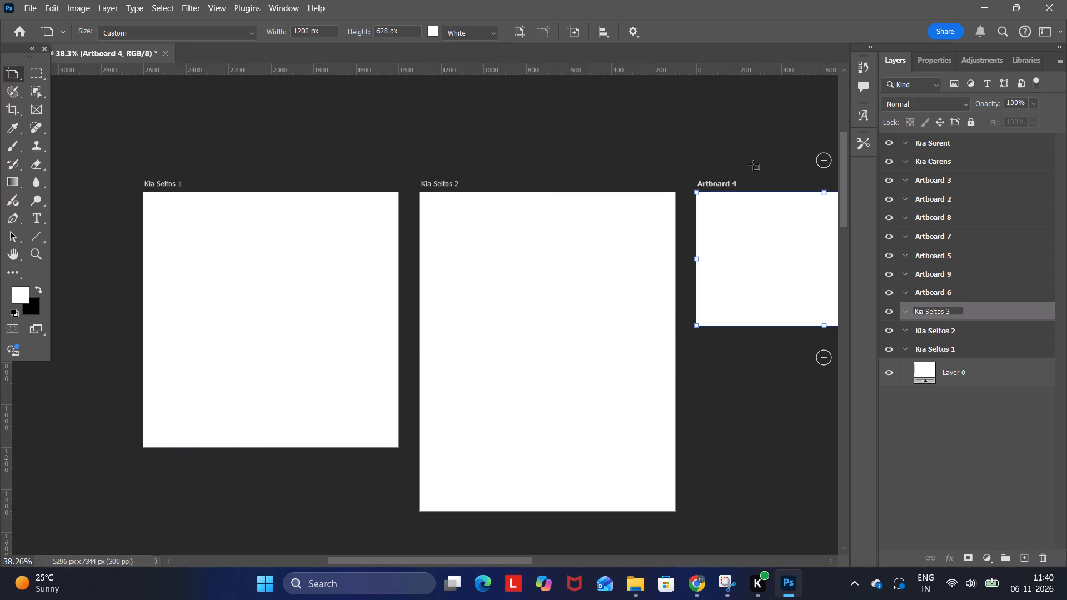
pyautogui.click(751, 161)
pyautogui.click(782, 156)
# Rename Artboard 5, the 1080 x 1920 px one in the Seltos row, as "Kia Seltos 4".
pyautogui.moveTo(477, 563); pyautogui.dragTo(486, 563)
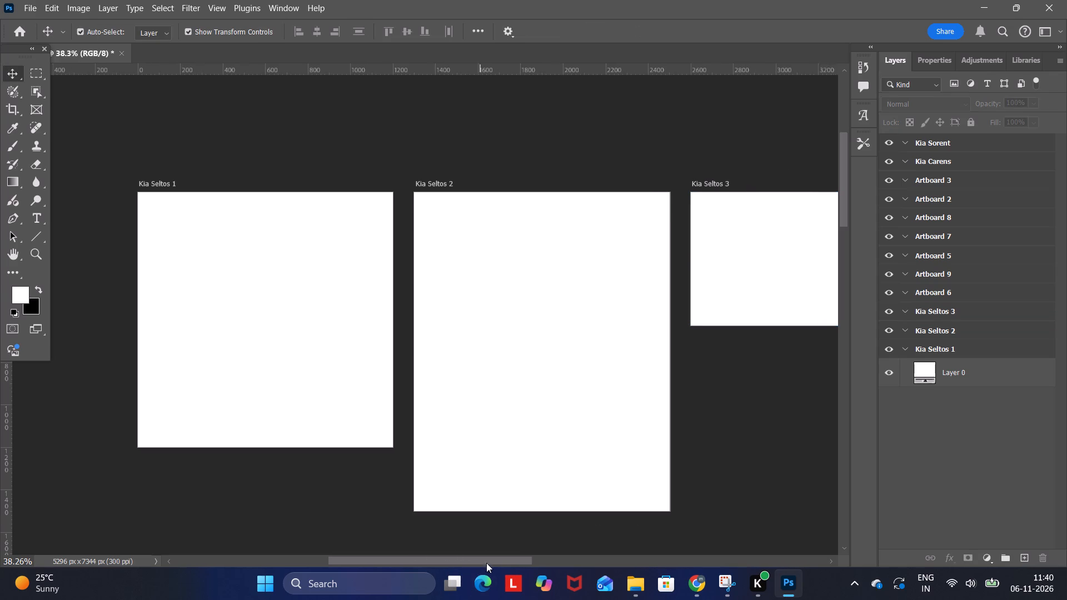
pyautogui.moveTo(486, 563); pyautogui.dragTo(601, 562)
pyautogui.click(500, 182)
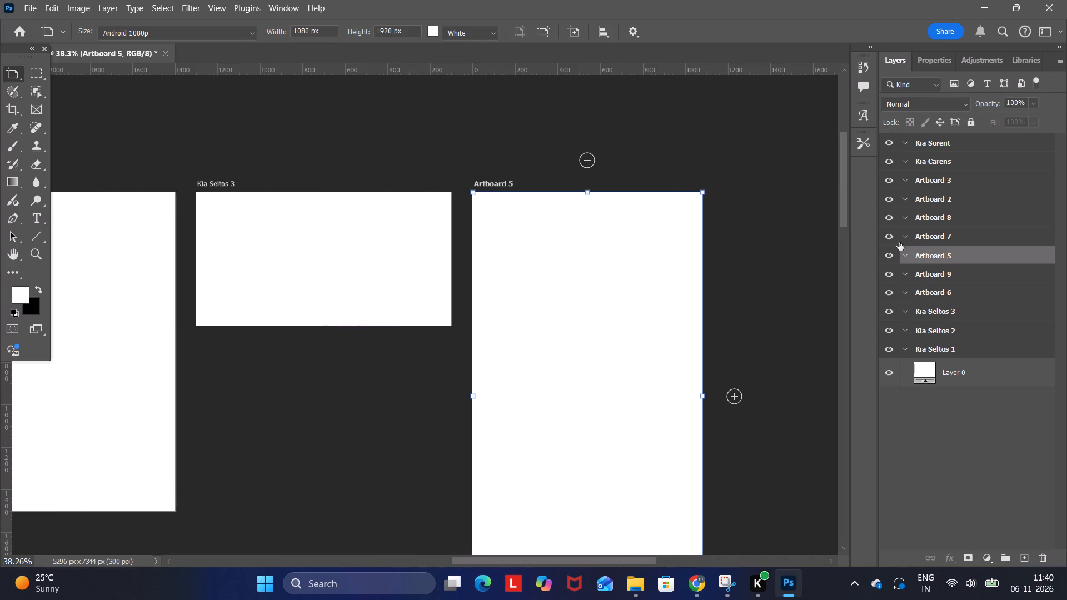
pyautogui.doubleClick(939, 258)
pyautogui.hotkey('ctrl', 'v')
pyautogui.press('BackSpace')
pyautogui.press('4')
pyautogui.click(785, 252)
# Rename the Kia Carens artboard as "Kia Carens 1".
pyautogui.moveTo(480, 562); pyautogui.dragTo(466, 566)
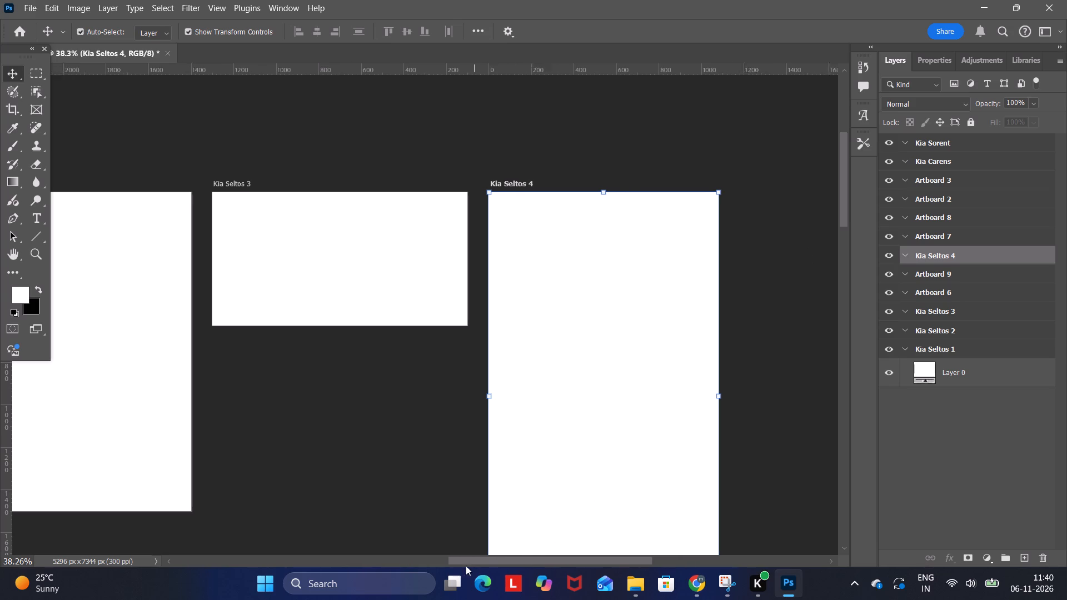
pyautogui.moveTo(466, 566); pyautogui.dragTo(361, 547)
pyautogui.scroll(-20, 497, 471)
pyautogui.scroll(-11, 497, 471)
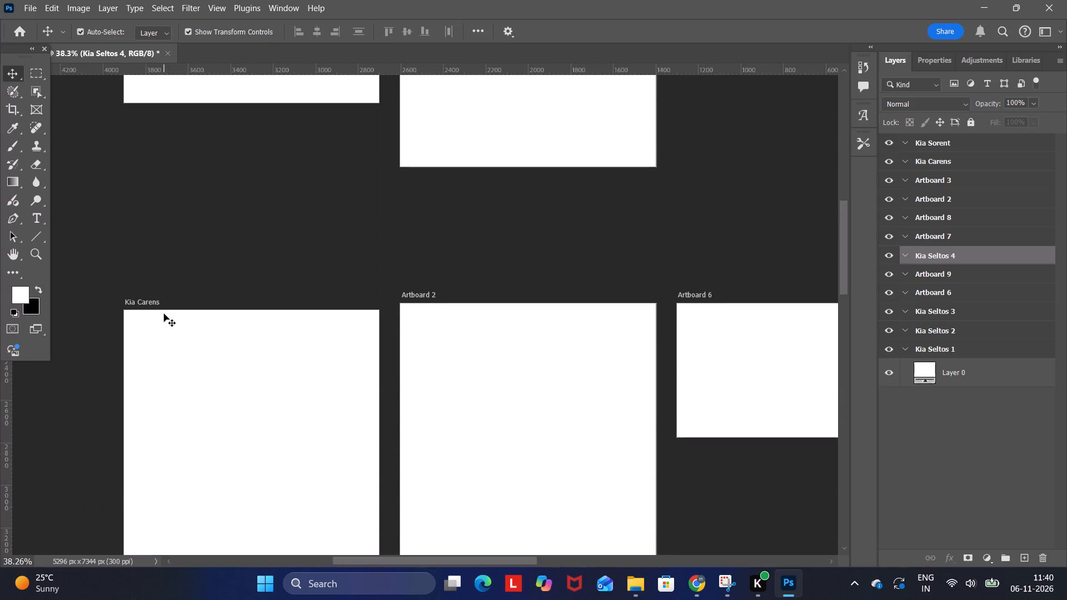
pyautogui.click(152, 303)
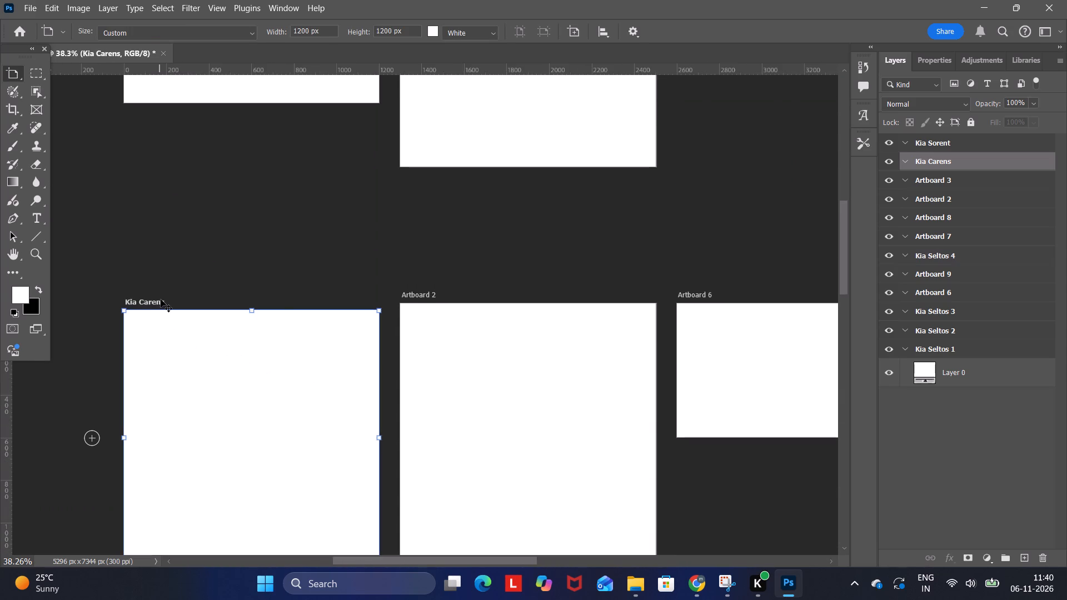
pyautogui.doubleClick(953, 162)
pyautogui.click(950, 162)
pyautogui.press('space')
pyautogui.write('1')
# Rename Artboard 2 as "Kia Carens 2", reusing the name copied from the Kia Carens 1 artboard.
pyautogui.moveTo(954, 165); pyautogui.dragTo(891, 171)
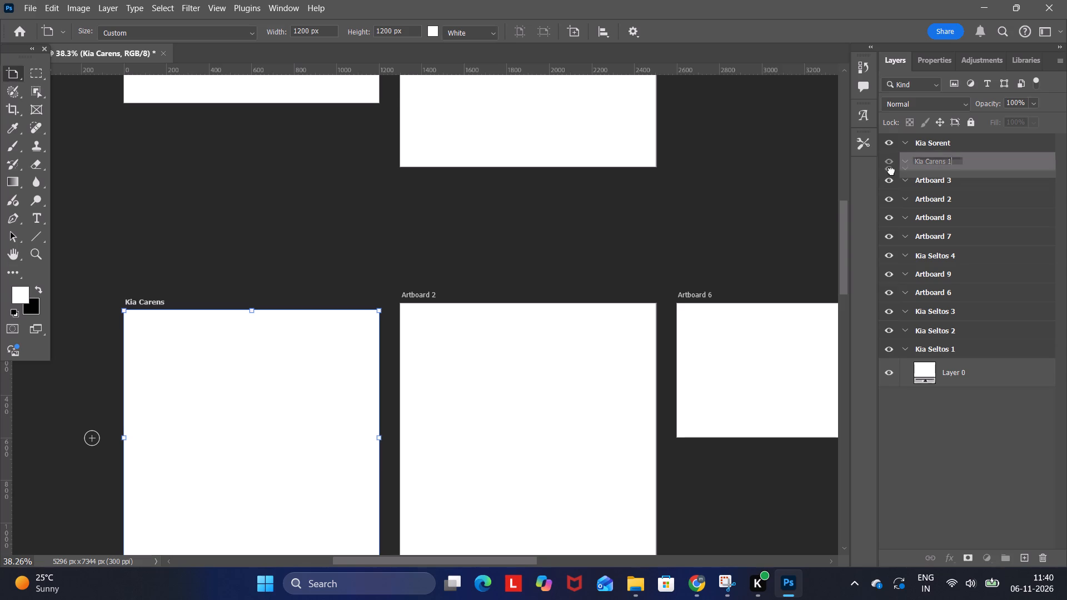
pyautogui.moveTo(891, 171); pyautogui.dragTo(895, 167)
pyautogui.moveTo(954, 162); pyautogui.dragTo(913, 166)
pyautogui.hotkey('ctrl', 'c')
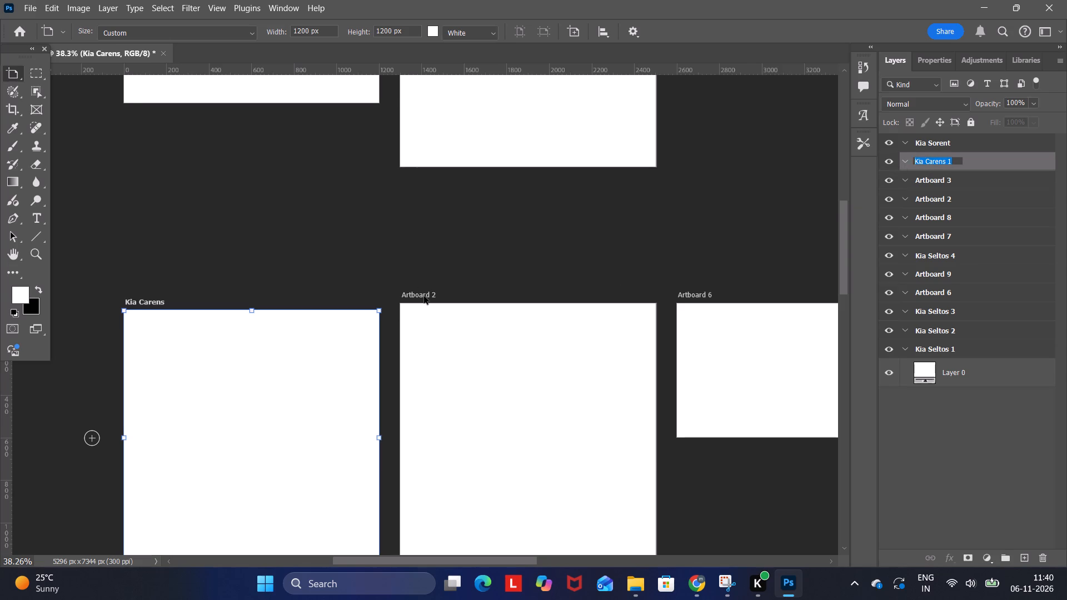
pyautogui.click(424, 296)
pyautogui.doubleClick(947, 199)
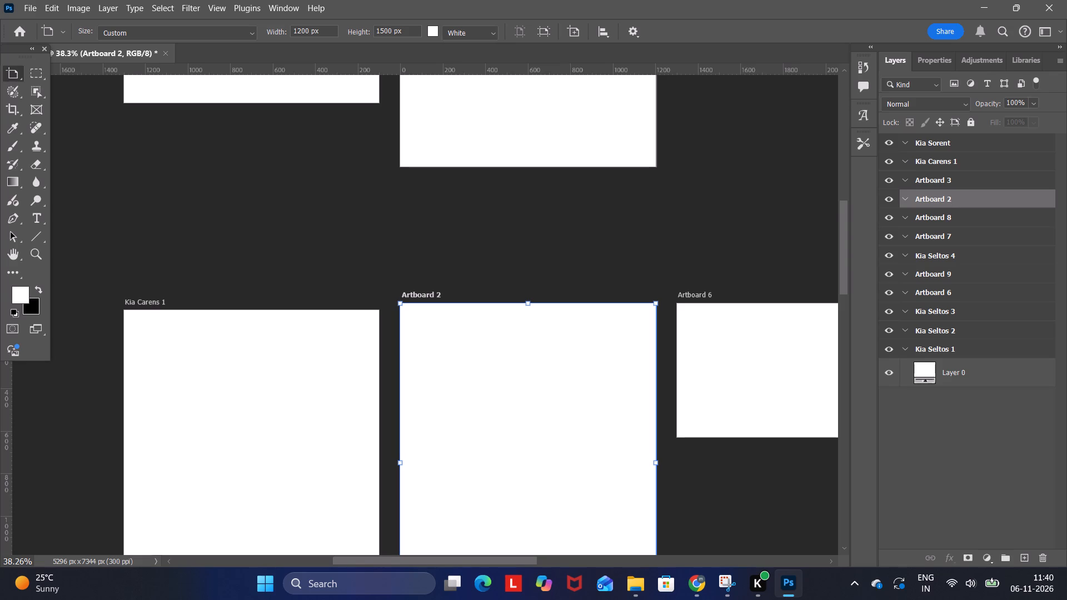
pyautogui.click(940, 199)
pyautogui.moveTo(943, 199); pyautogui.dragTo(895, 207)
pyautogui.hotkey('ctrl', 'v')
pyautogui.press('BackSpace')
# Rename Artboard 6, the 1200 x 628 px one in the Carens row, as "Kia Carens 3", reusing the copied Carens name.
pyautogui.click(706, 296)
pyautogui.doubleClick(947, 289)
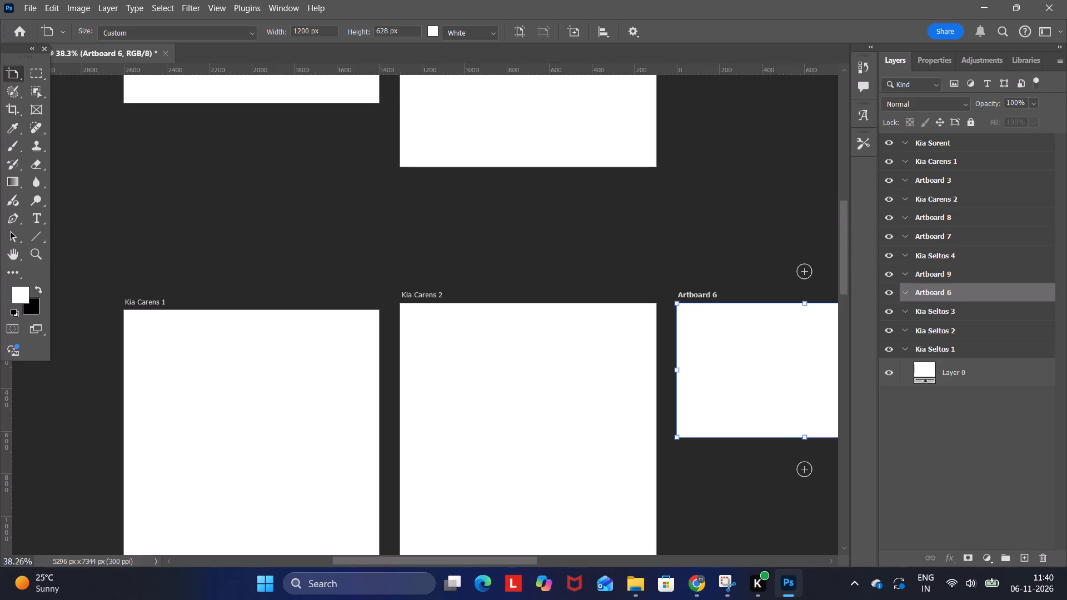
pyautogui.hotkey('ctrl', 'v')
pyautogui.press('BackSpace')
pyautogui.press('3')
pyautogui.click(784, 267)
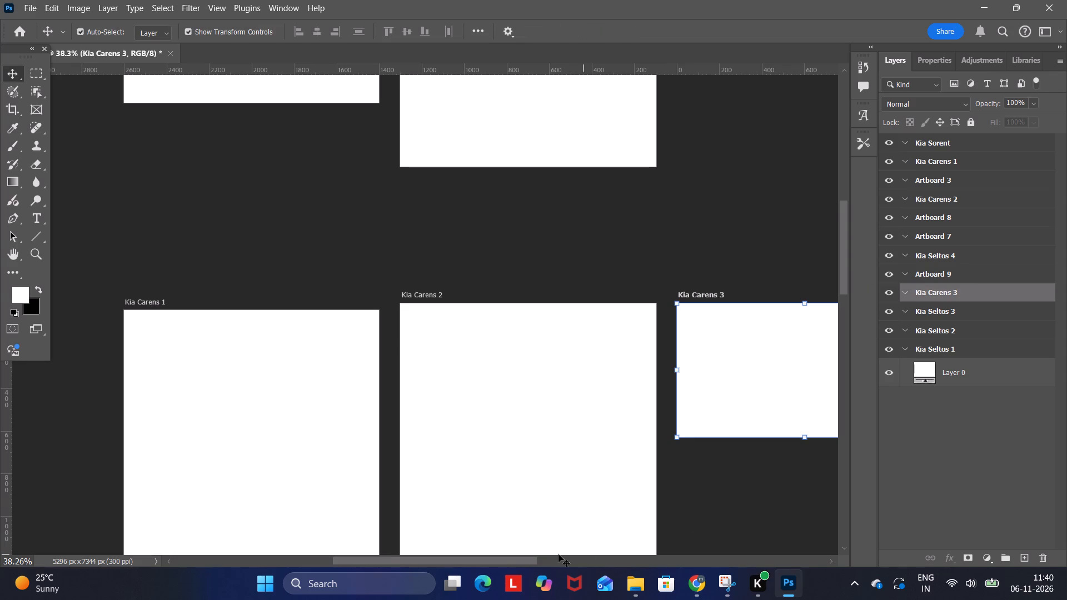
# Rename Artboard 7, the 1080 x 1920 px one in the Carens row, as "Kia Carens 4", reusing the copied Carens name.
pyautogui.moveTo(512, 563); pyautogui.dragTo(619, 566)
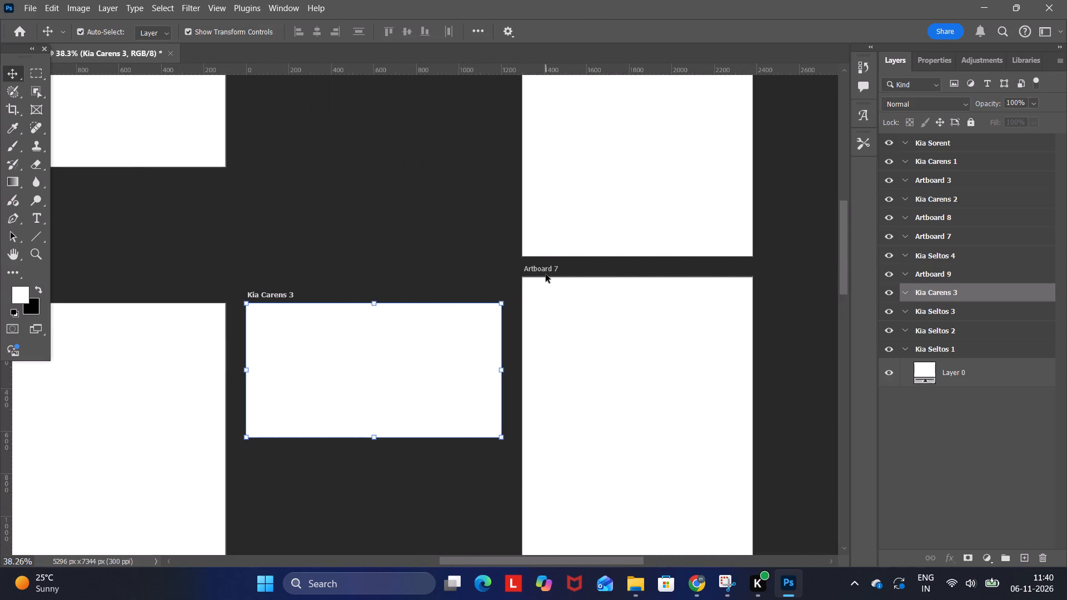
pyautogui.click(546, 274)
pyautogui.doubleClick(931, 243)
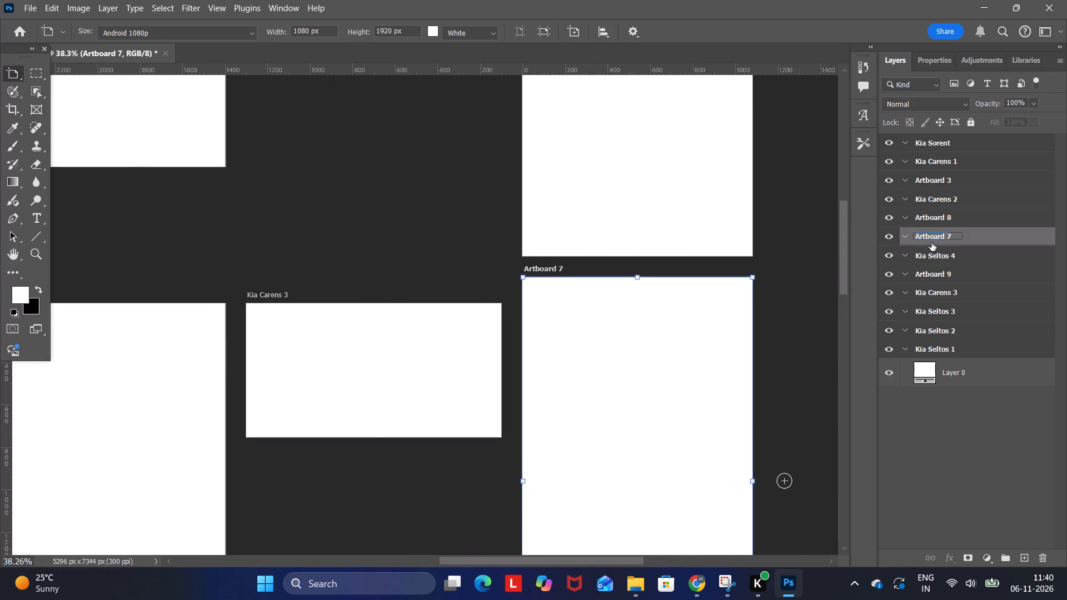
pyautogui.hotkey('ctrl', 'v')
pyautogui.press('BackSpace')
pyautogui.press('4')
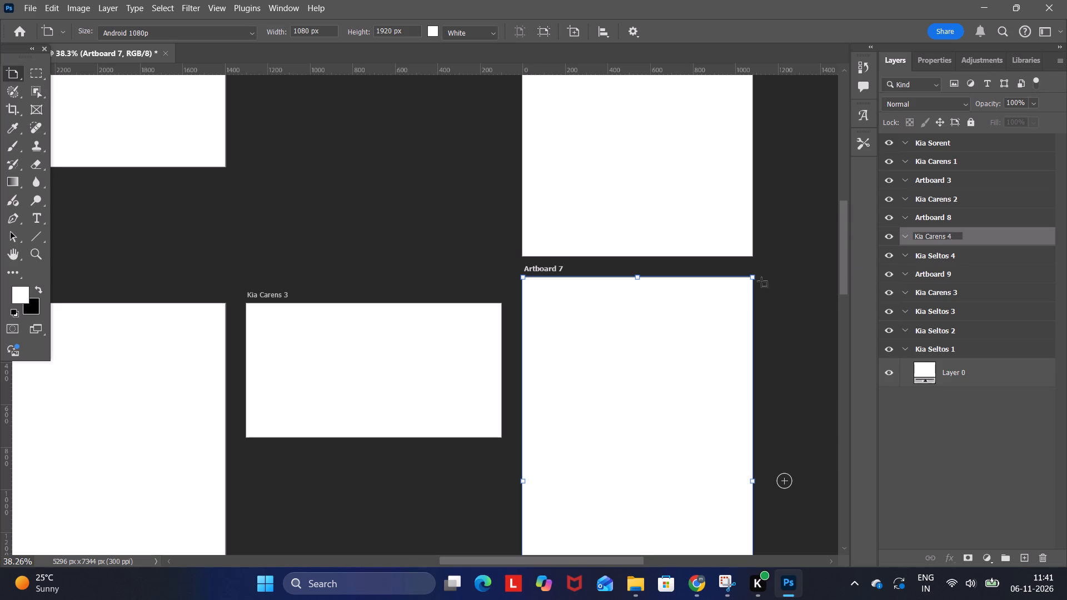
pyautogui.click(804, 275)
pyautogui.click(804, 275)
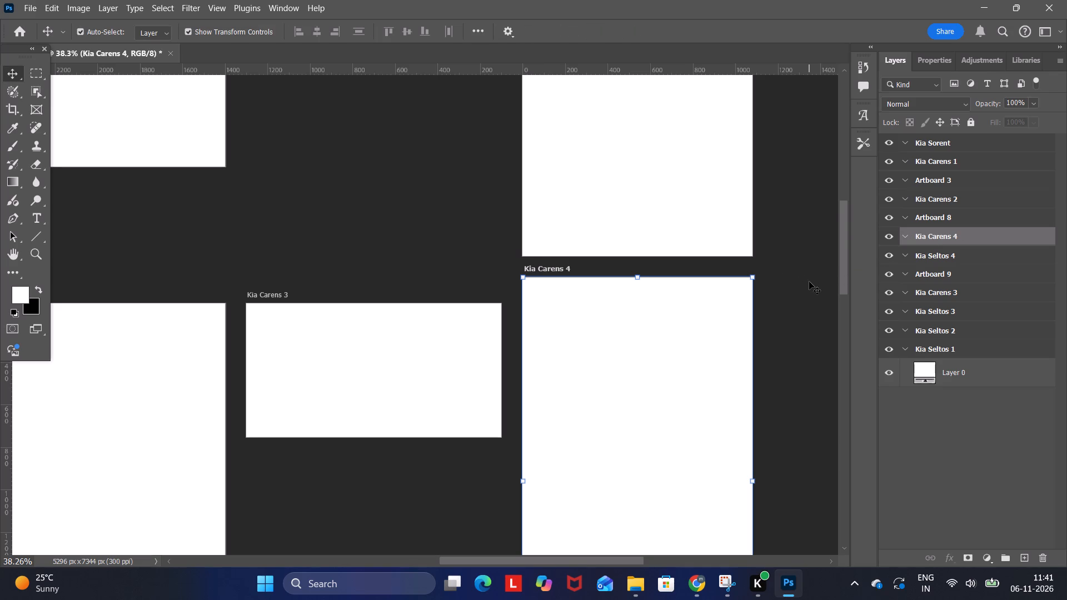
# Copy the Kia Sorent artboard's name for reuse and rename that artboard as "Kia Sorent 1".
pyautogui.keyDown('alt'); pyautogui.scroll(-4, 800, 303); pyautogui.keyUp('alt')
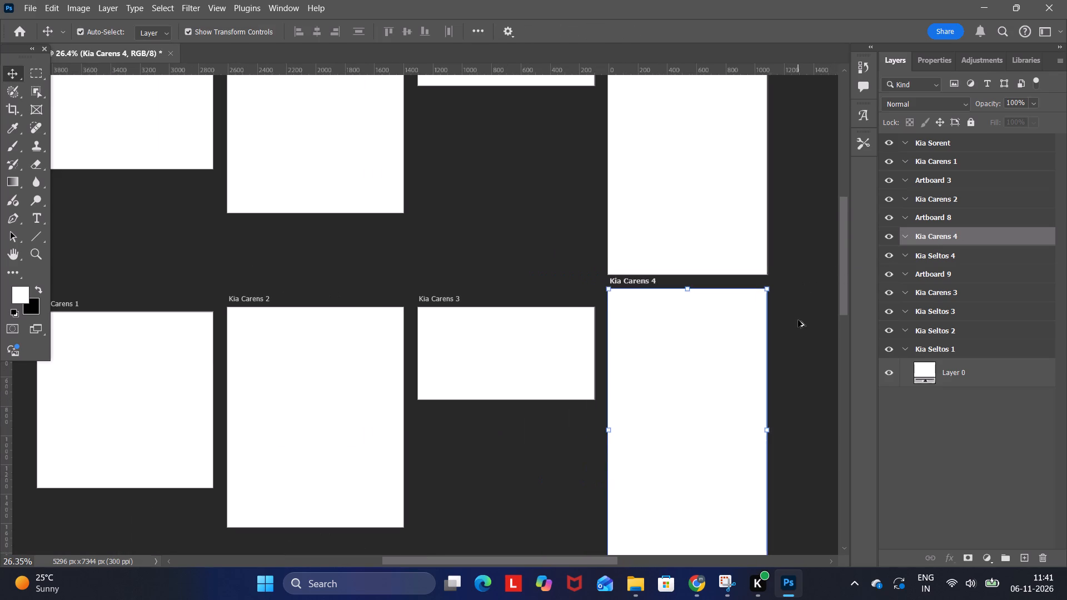
pyautogui.keyDown('alt'); pyautogui.scroll(-2, 717, 364); pyautogui.keyUp('alt')
pyautogui.scroll(11, 715, 365)
pyautogui.scroll(-20, 715, 365)
pyautogui.scroll(-17, 715, 365)
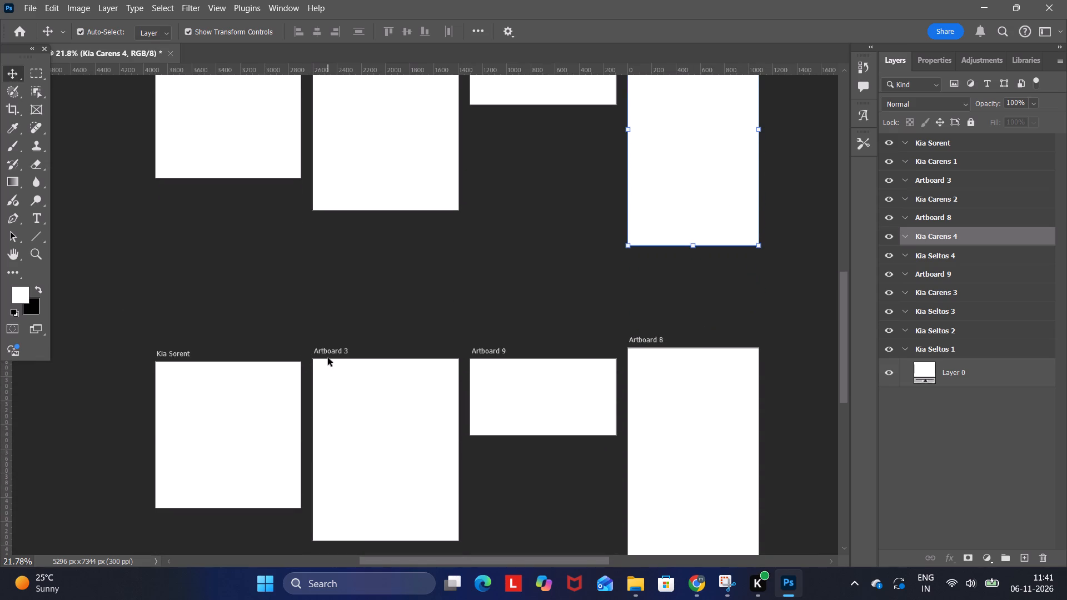
pyautogui.click(334, 348)
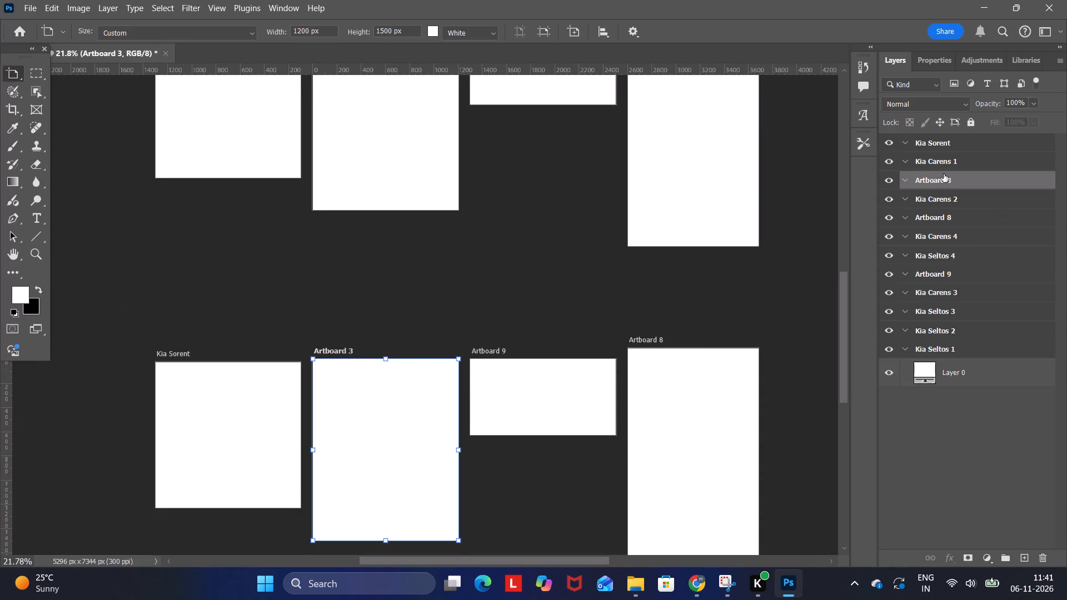
pyautogui.doubleClick(939, 146)
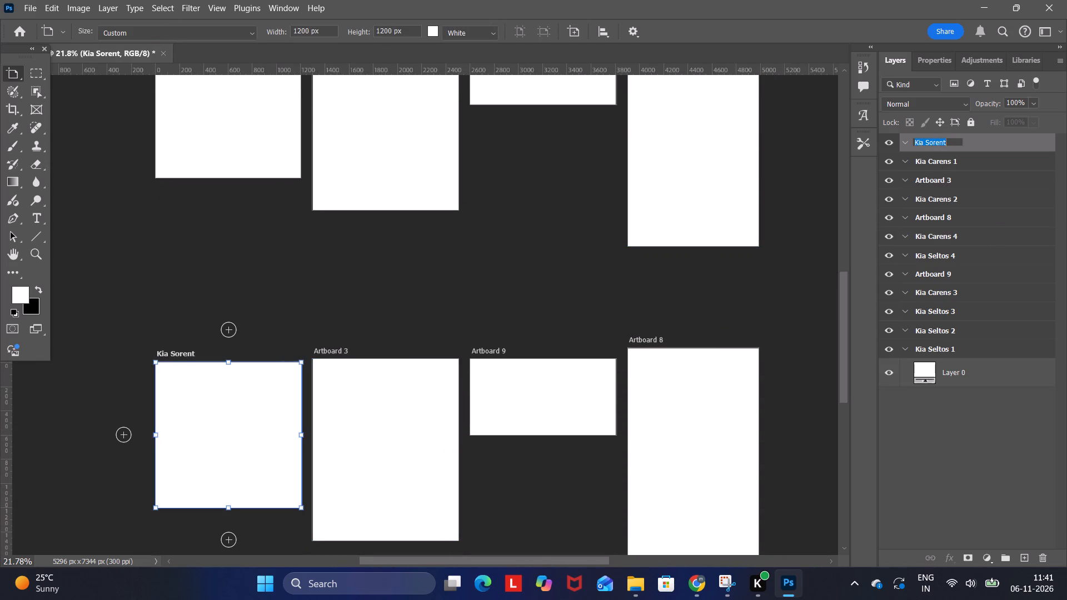
pyautogui.hotkey('ctrl', 'c')
pyautogui.click(955, 139)
pyautogui.press('space')
pyautogui.press('1')
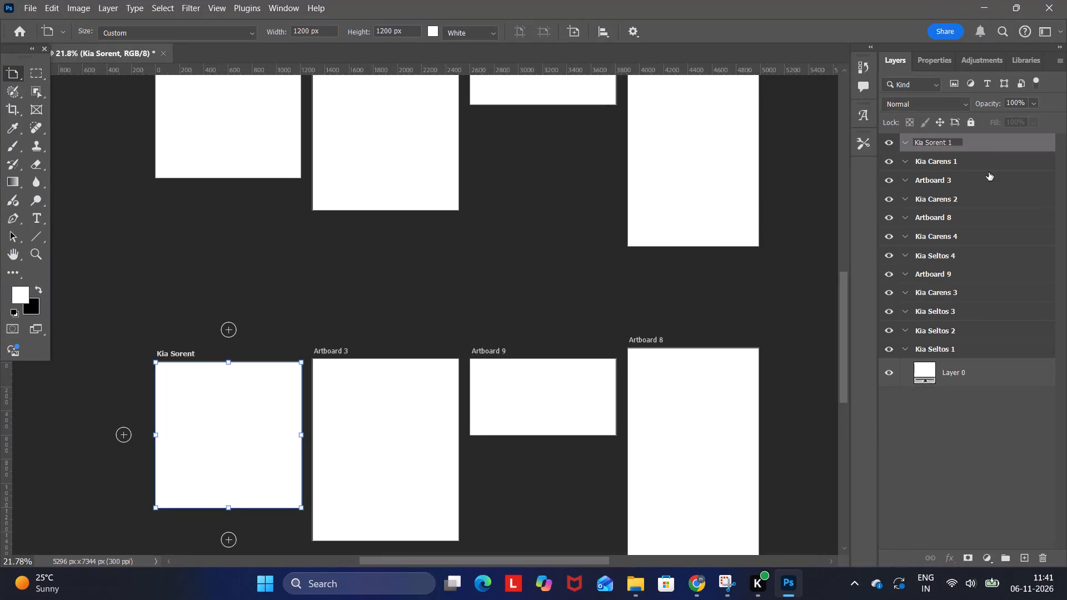
# Rename Artboard 3, the 1200 x 1500 px one in the Sorent row, as "Kia Sorent 2" using the copied name.
pyautogui.click(342, 347)
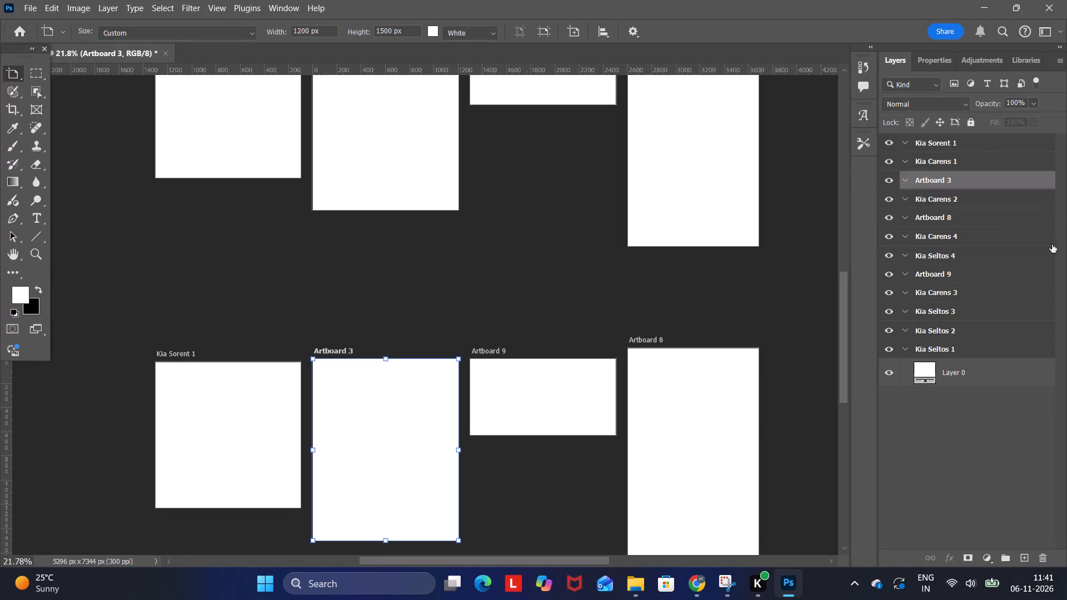
pyautogui.doubleClick(932, 177)
pyautogui.hotkey('ctrl', 'v')
pyautogui.press('space')
pyautogui.press('2')
# Rename Artboard 9, the 1200 x 628 px one in the Sorent row, as "Kia Sorent 3" using the copied name.
pyautogui.click(502, 351)
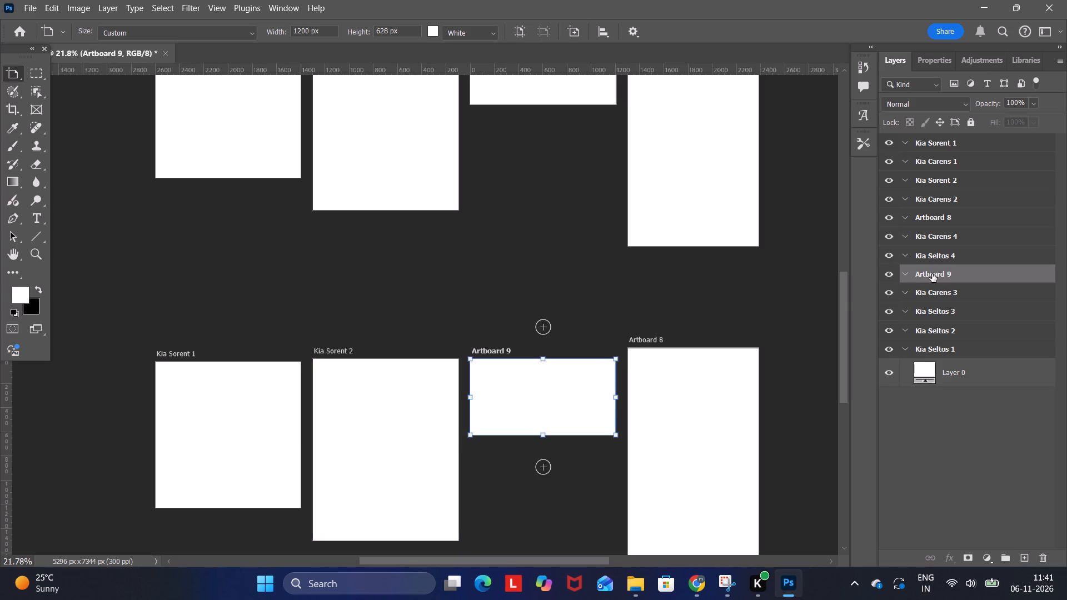
pyautogui.doubleClick(924, 275)
pyautogui.hotkey('ctrl', 'v')
pyautogui.press('space')
pyautogui.press('3')
pyautogui.click(716, 296)
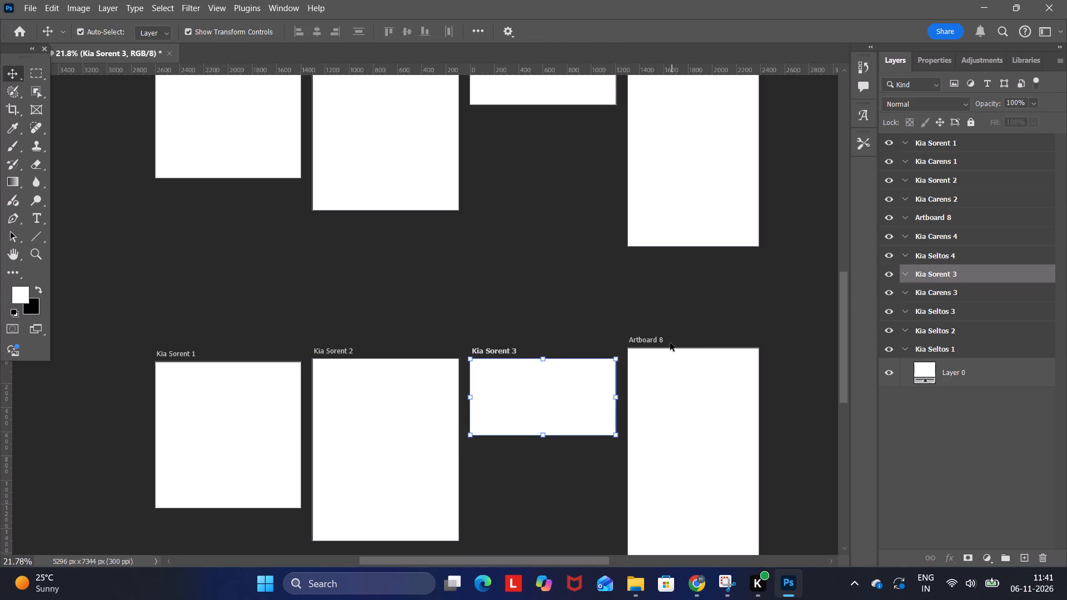
# Rename Artboard 8, the 1080 x 1920 px one in the Sorent row, as "Kia Sorent 4" using the copied name.
pyautogui.click(660, 343)
pyautogui.doubleClick(936, 215)
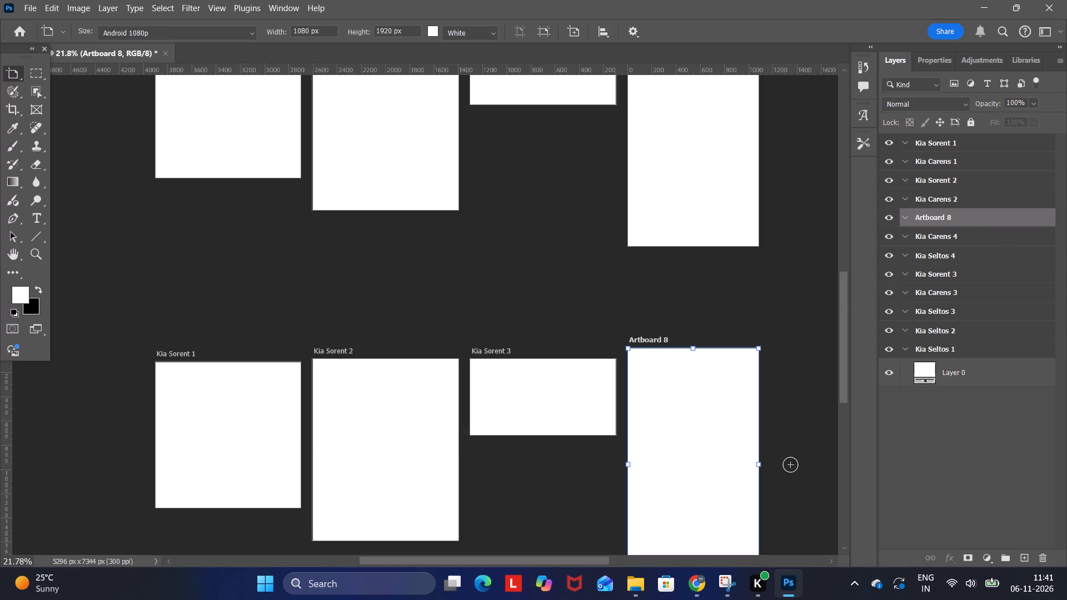
pyautogui.hotkey('ctrl', 'v')
pyautogui.press('space')
pyautogui.press('4')
pyautogui.click(769, 213)
# Bring the "Kia Seltos at Sunset Overlook" image from the Downloads folder in File Explorer into the Photoshop document at the Kia Seltos 1 artboard.
pyautogui.scroll(11, 739, 319)
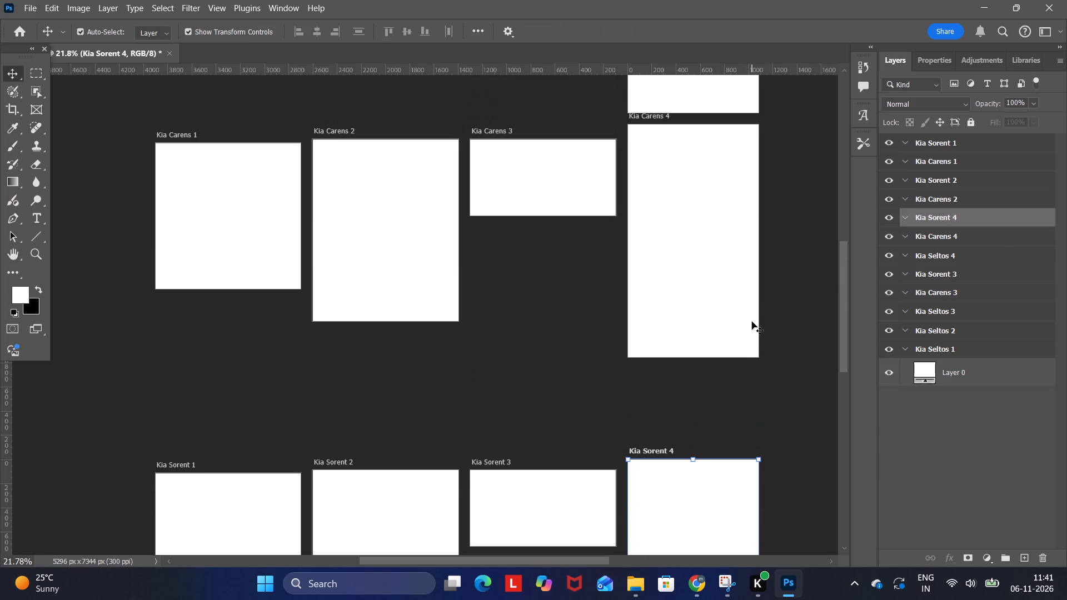
pyautogui.scroll(7, 752, 322)
pyautogui.scroll(6, 0, 235)
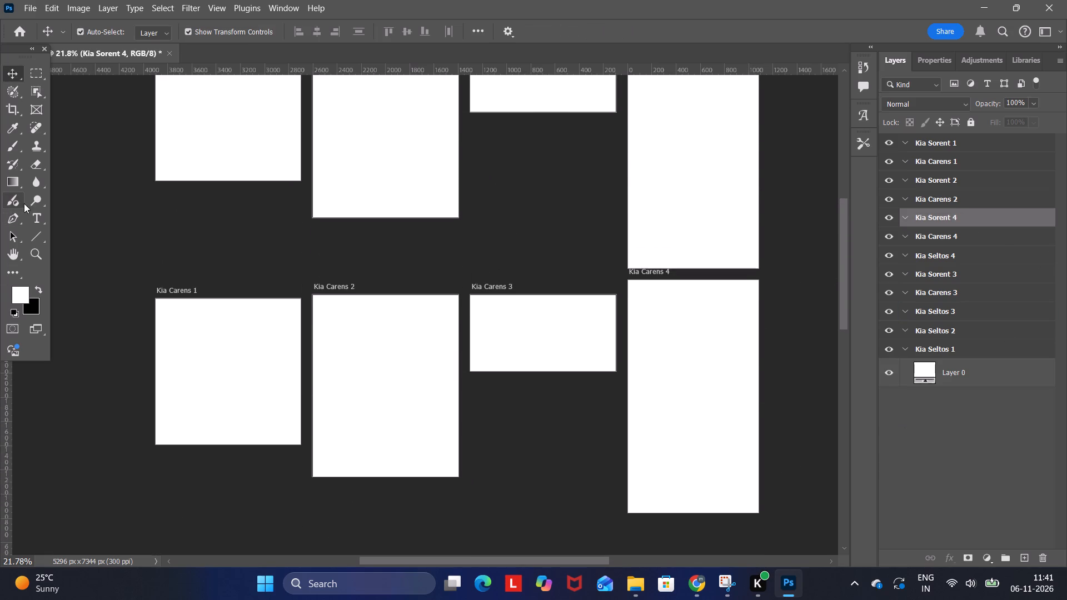
pyautogui.scroll(11, 24, 203)
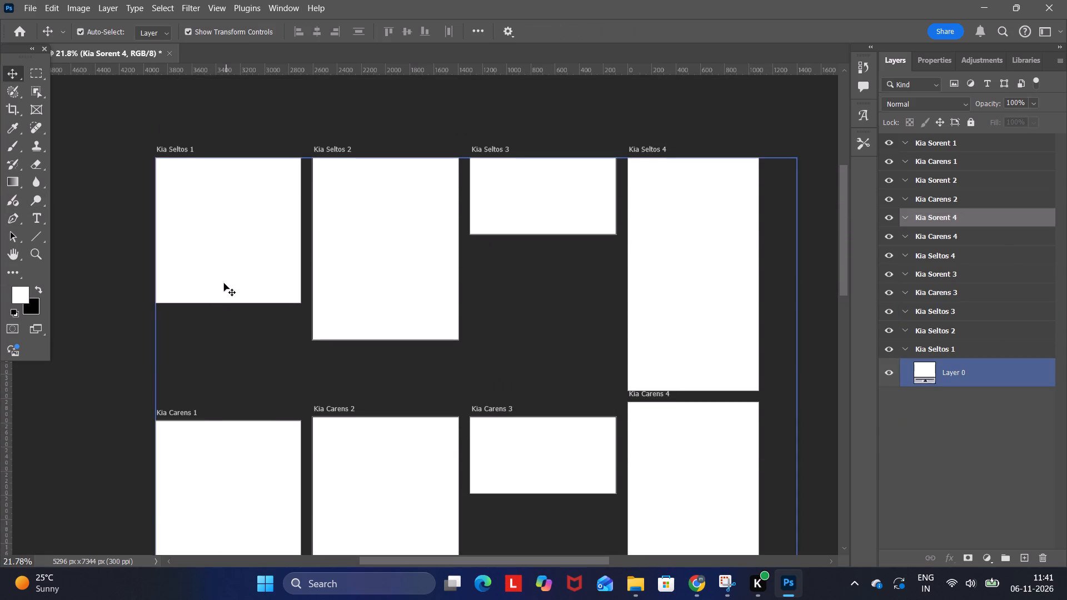
pyautogui.keyDown('alt'); pyautogui.scroll(6, 187, 284); pyautogui.keyUp('alt')
pyautogui.scroll(12, 141, 334)
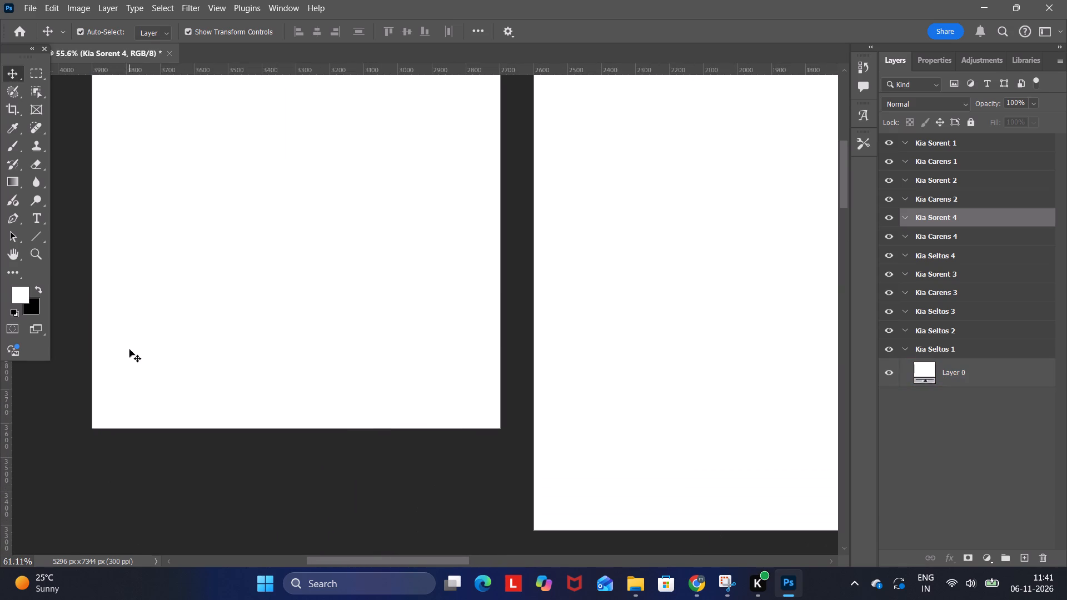
pyautogui.moveTo(391, 562); pyautogui.dragTo(354, 561)
pyautogui.scroll(7, 405, 516)
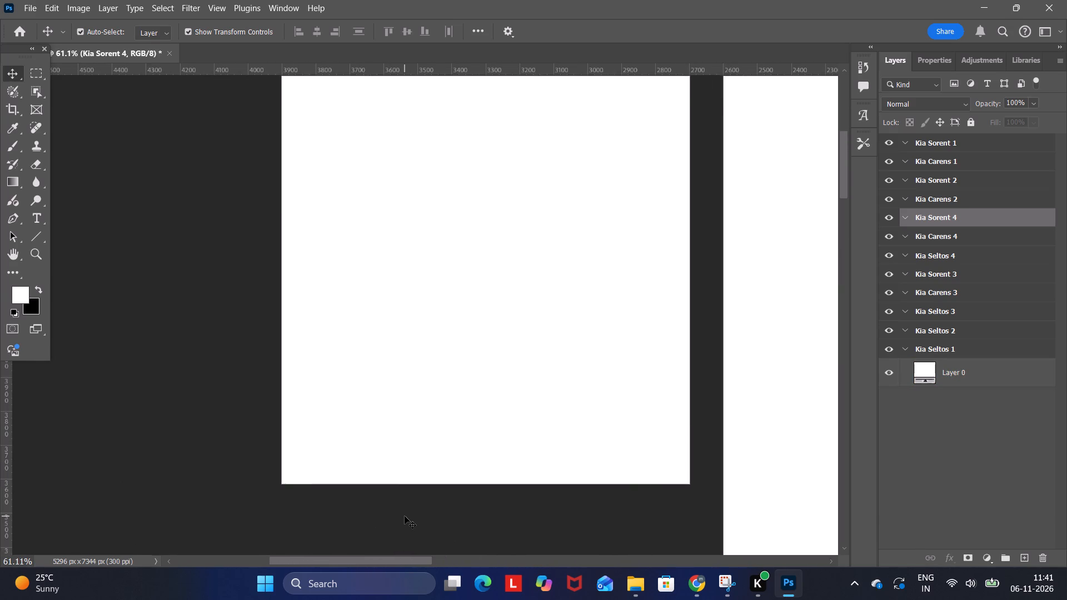
pyautogui.scroll(1, 405, 516)
pyautogui.click(637, 584)
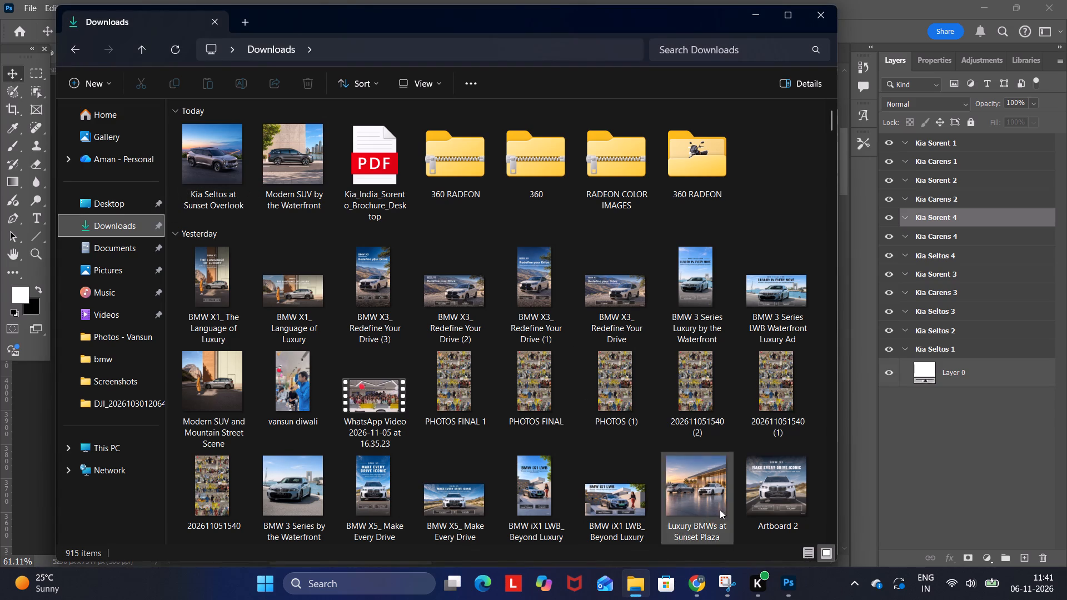
pyautogui.click(225, 166)
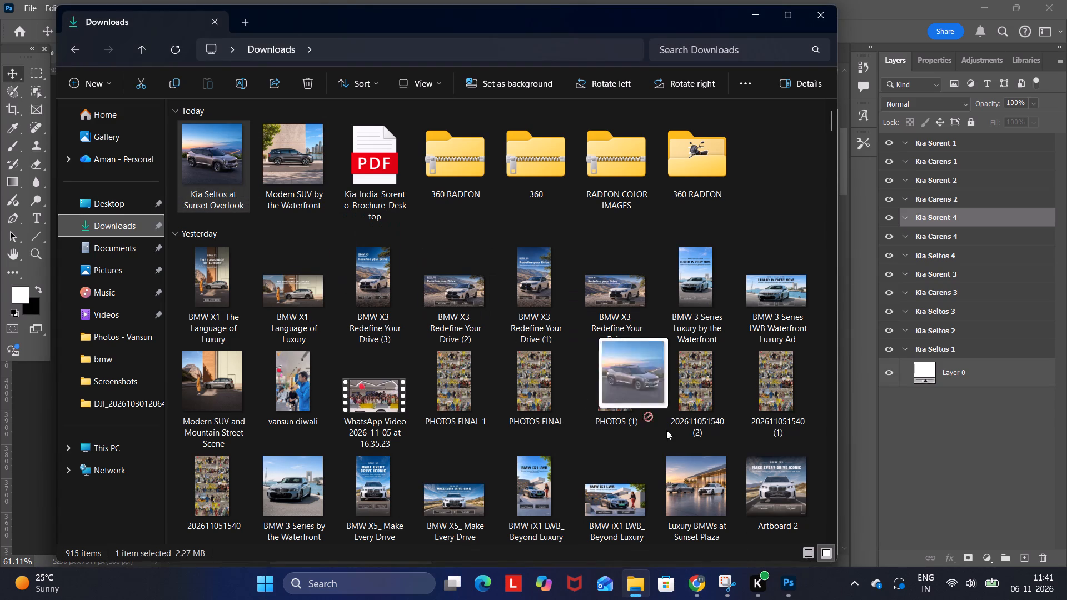
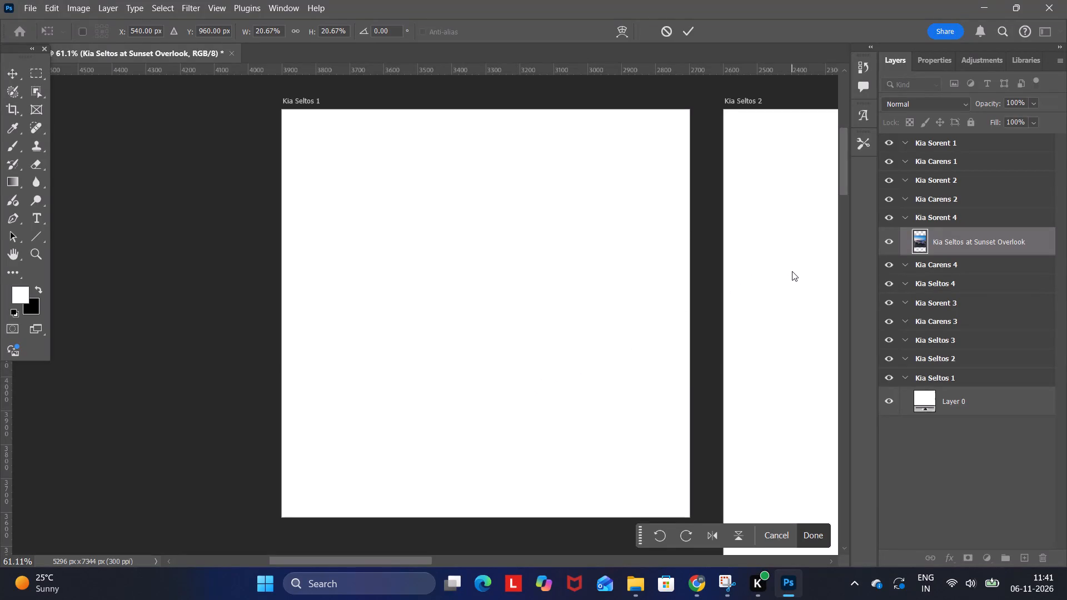
# Delete the misplaced "Kia Seltos at Sunset Overlook" image from the Kia Sorent 4 artboard.
pyautogui.press('Delete')
# Select the Kia Seltos 1 artboard and place the "Kia Seltos at Sunset Overlook" image from the Downloads folder so it fills it.
pyautogui.click(545, 233)
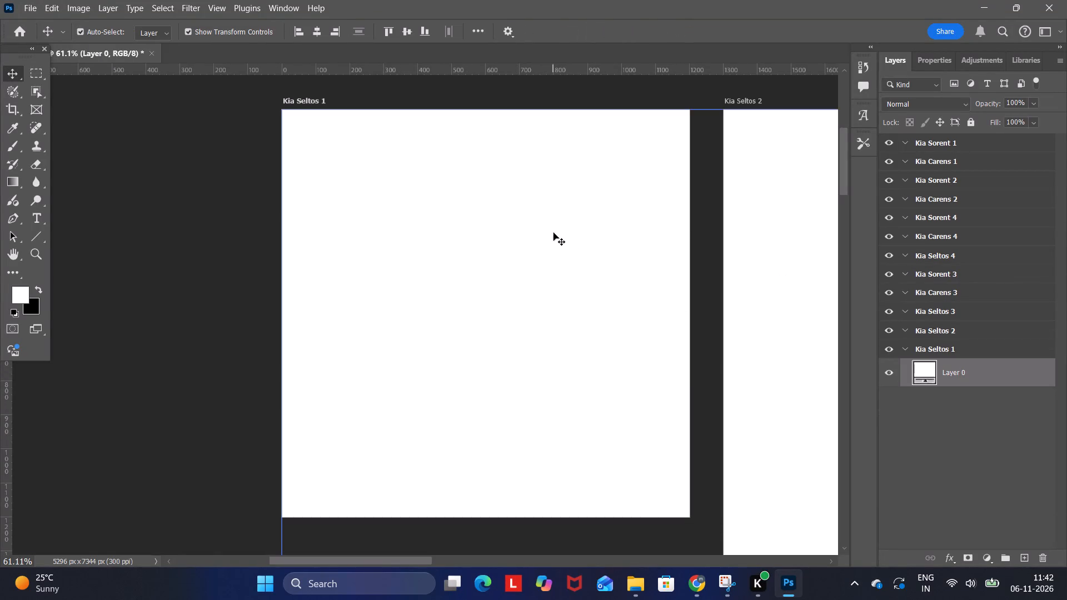
pyautogui.click(557, 247)
pyautogui.doubleClick(558, 246)
pyautogui.click(308, 104)
pyautogui.click(466, 316)
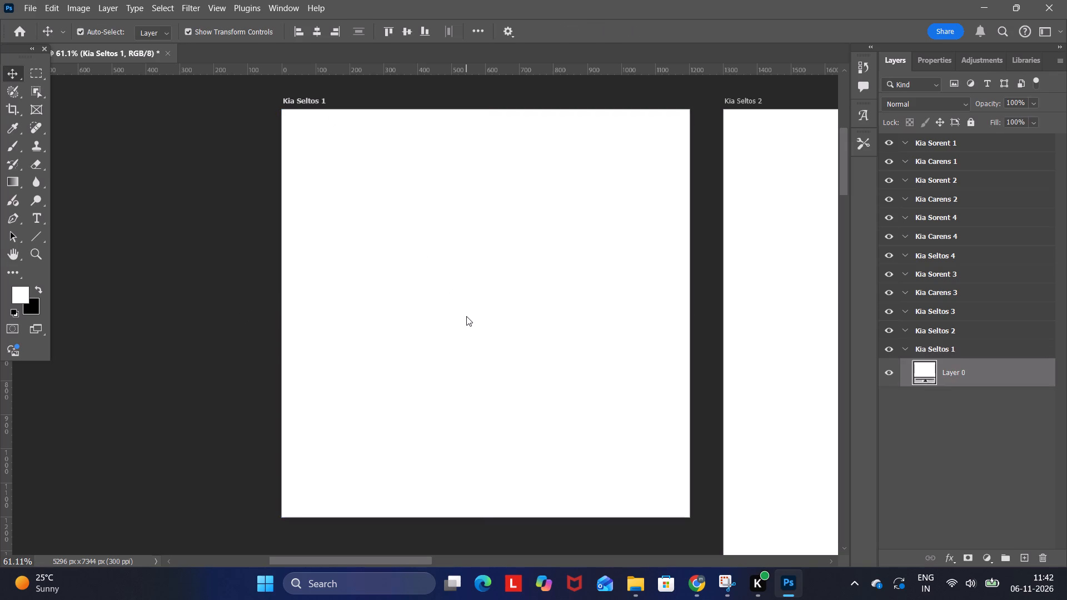
pyautogui.scroll(-4, 466, 316)
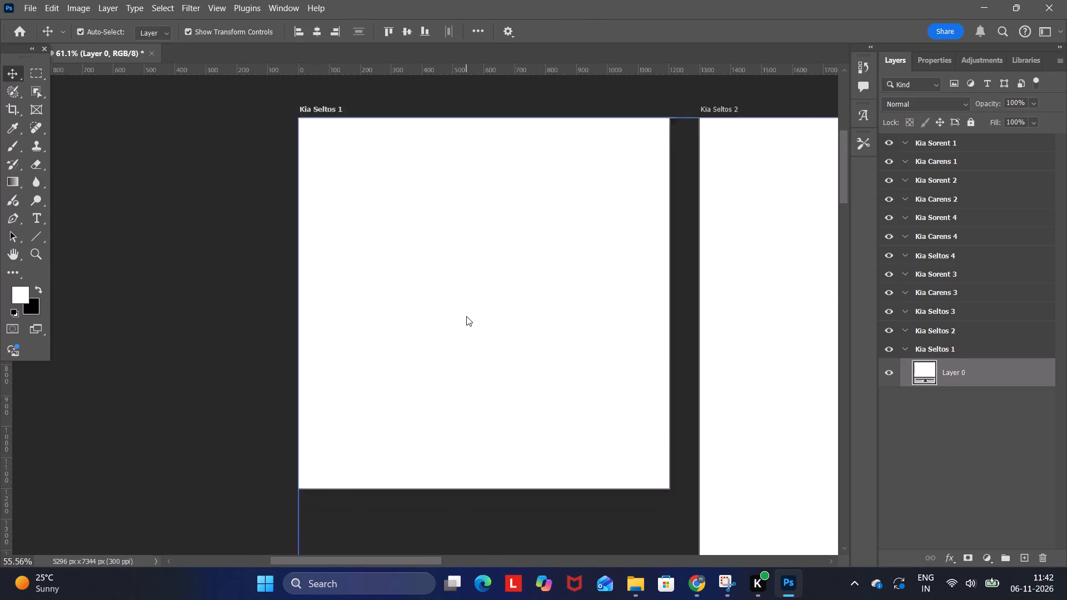
pyautogui.scroll(-3, 466, 316)
pyautogui.keyDown('alt'); pyautogui.scroll(-18, 466, 316); pyautogui.keyUp('alt')
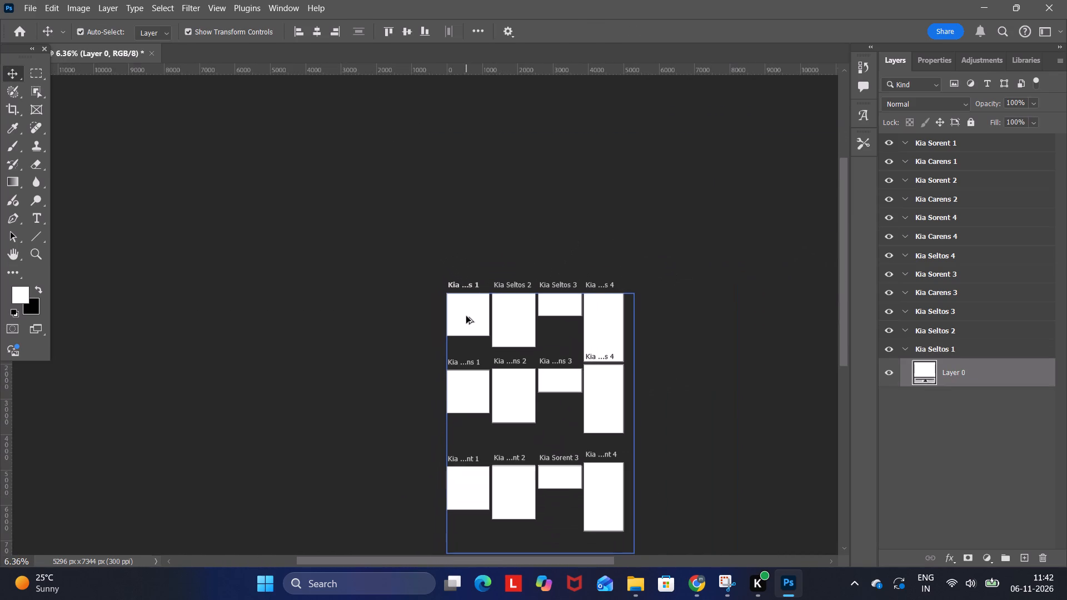
pyautogui.keyDown('alt'); pyautogui.scroll(5, 466, 316); pyautogui.keyUp('alt')
pyautogui.keyDown('alt'); pyautogui.scroll(-7, 466, 316); pyautogui.keyUp('alt')
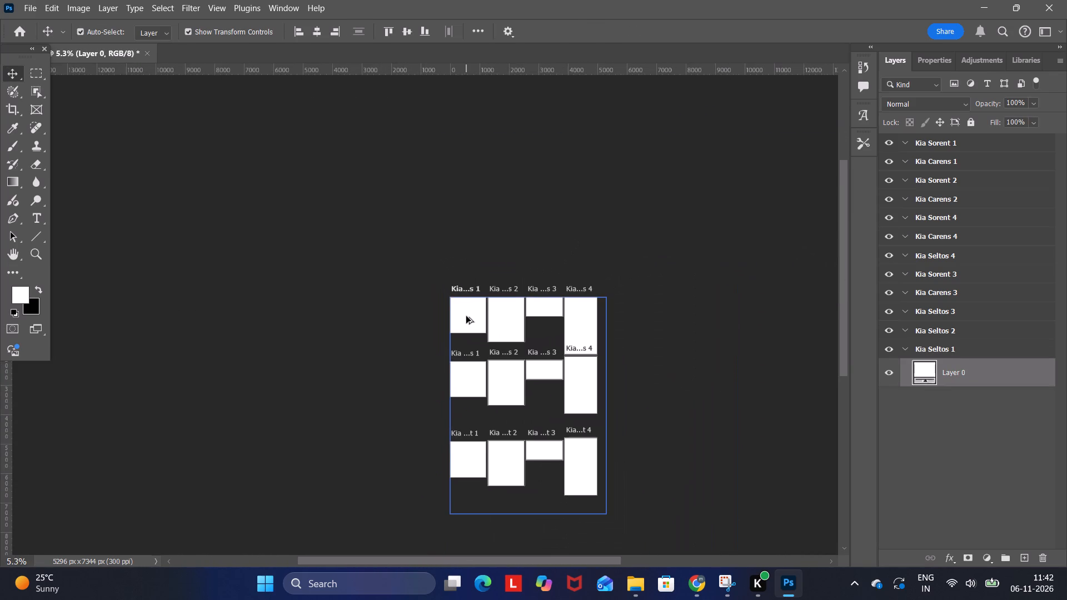
pyautogui.keyDown('alt'); pyautogui.scroll(4, 466, 316); pyautogui.keyUp('alt')
pyautogui.keyDown('alt'); pyautogui.scroll(17, 466, 316); pyautogui.keyUp('alt')
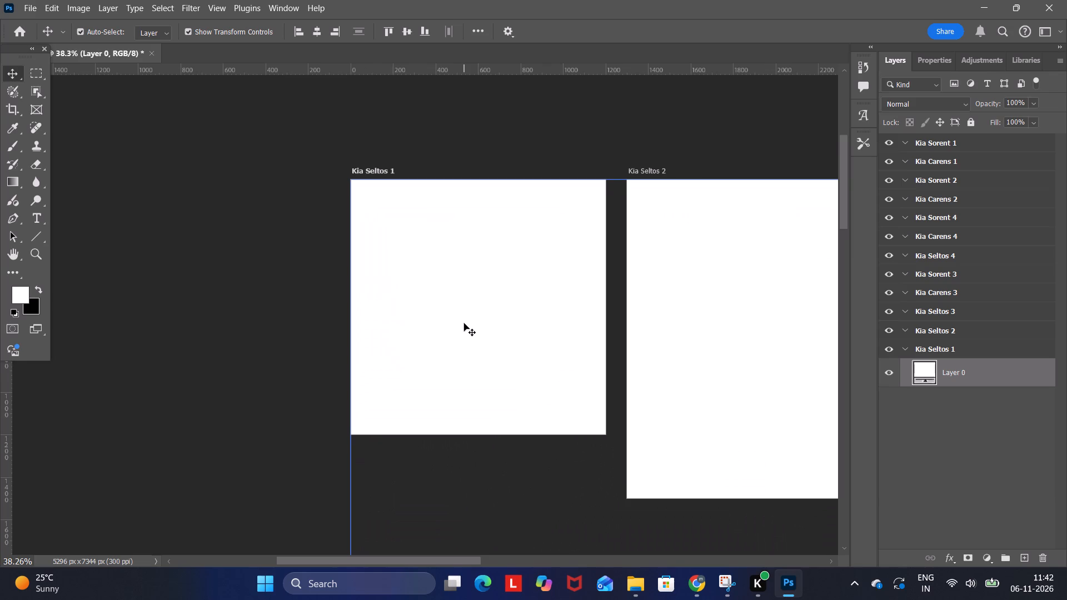
pyautogui.tripleClick(464, 323)
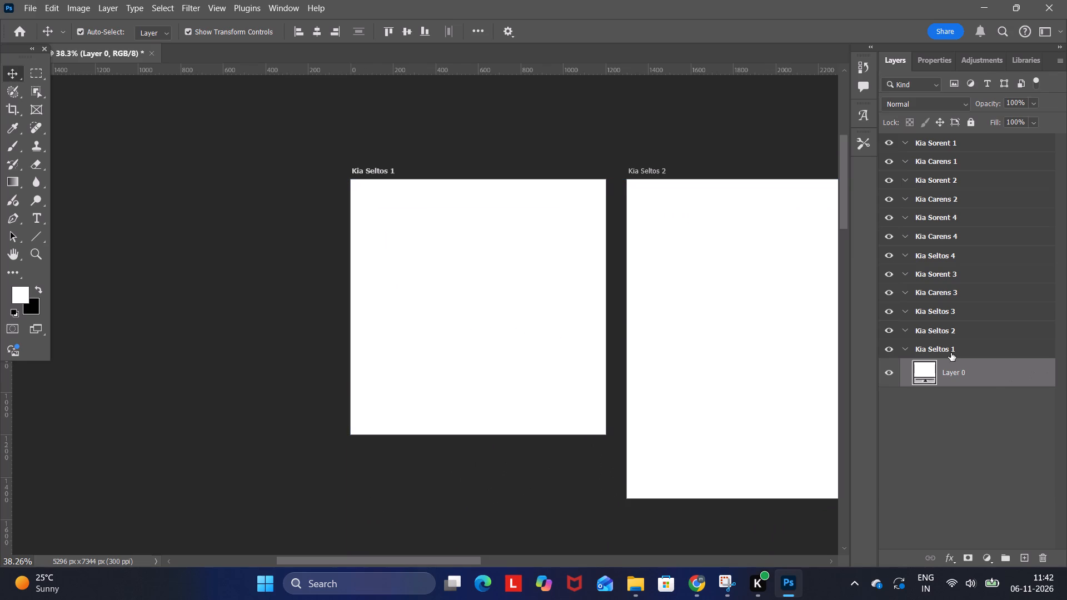
pyautogui.click(948, 368)
pyautogui.click(930, 344)
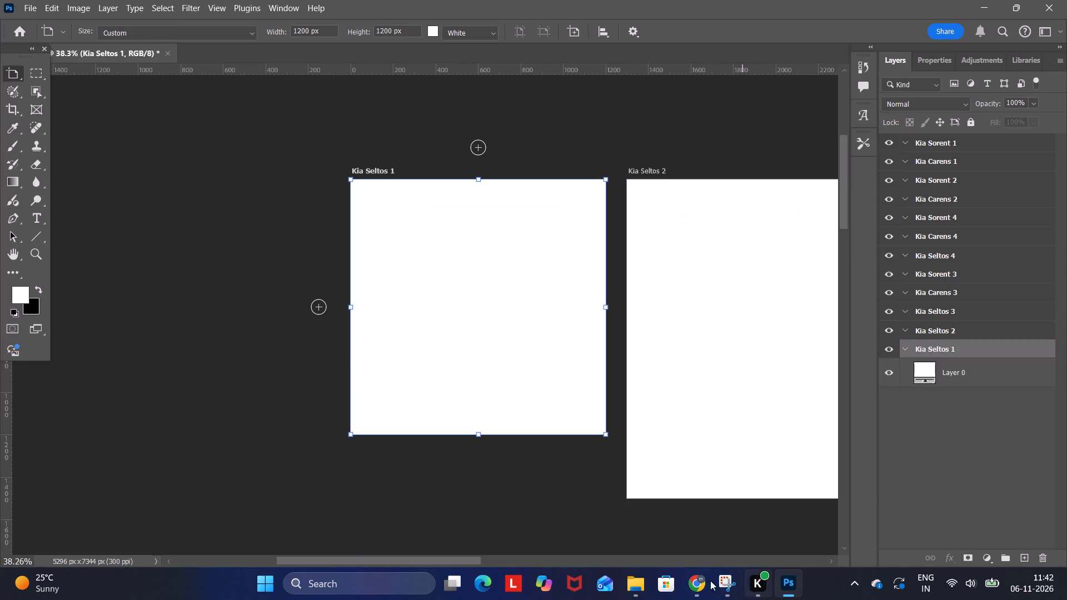
pyautogui.click(645, 585)
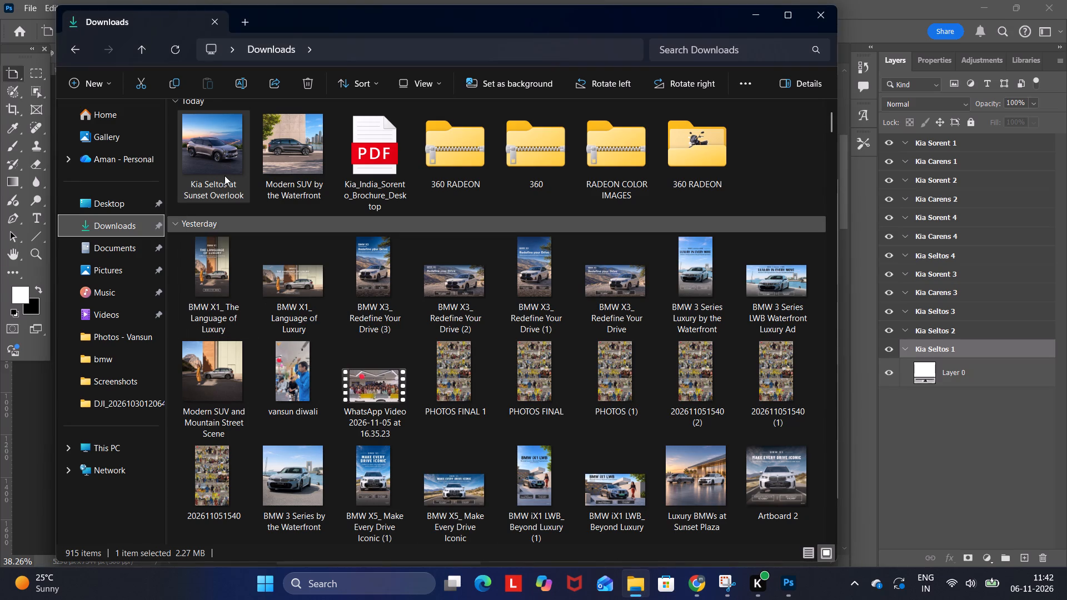
pyautogui.moveTo(225, 176); pyautogui.dragTo(677, 569)
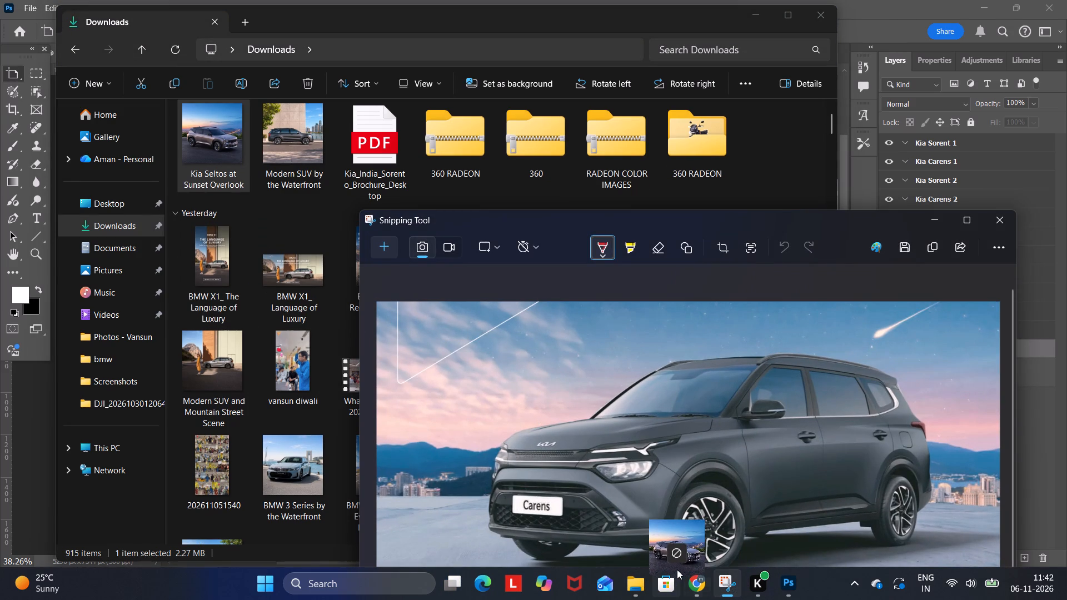
pyautogui.moveTo(677, 569); pyautogui.dragTo(548, 380)
pyautogui.click(553, 472)
pyautogui.click(560, 484)
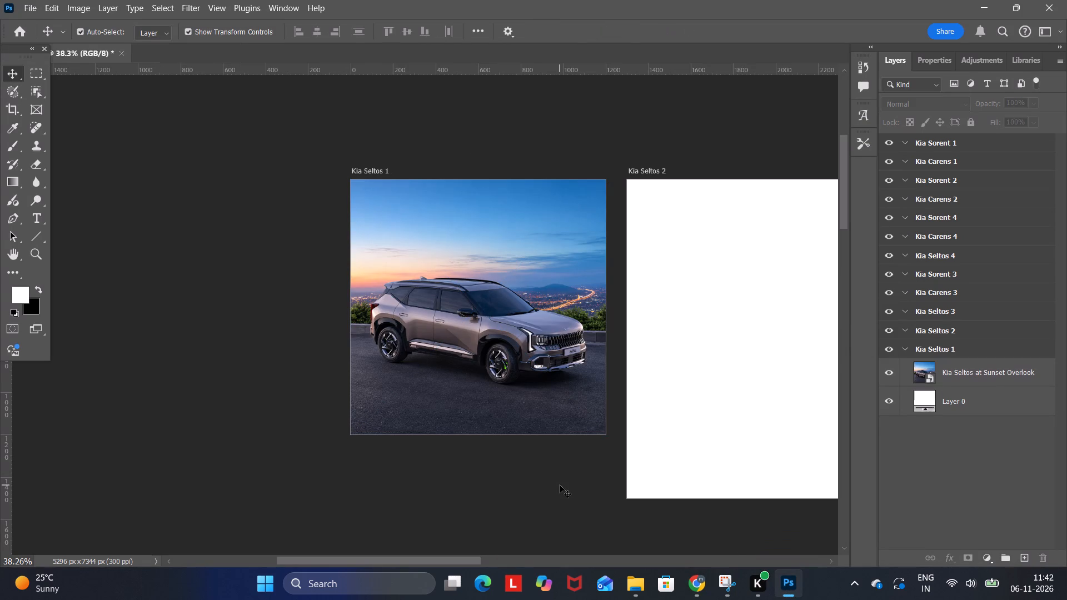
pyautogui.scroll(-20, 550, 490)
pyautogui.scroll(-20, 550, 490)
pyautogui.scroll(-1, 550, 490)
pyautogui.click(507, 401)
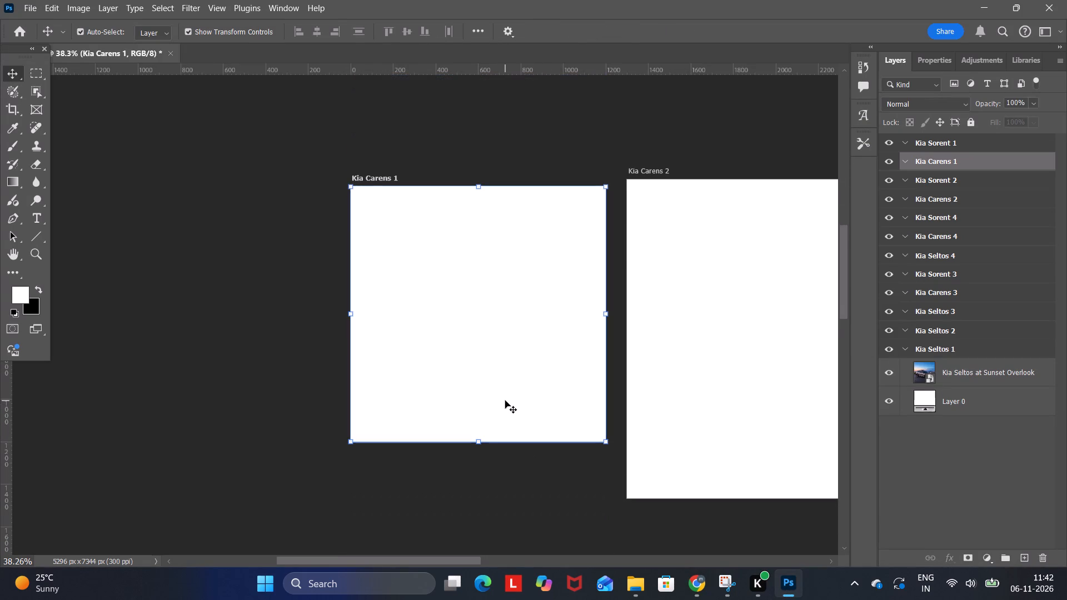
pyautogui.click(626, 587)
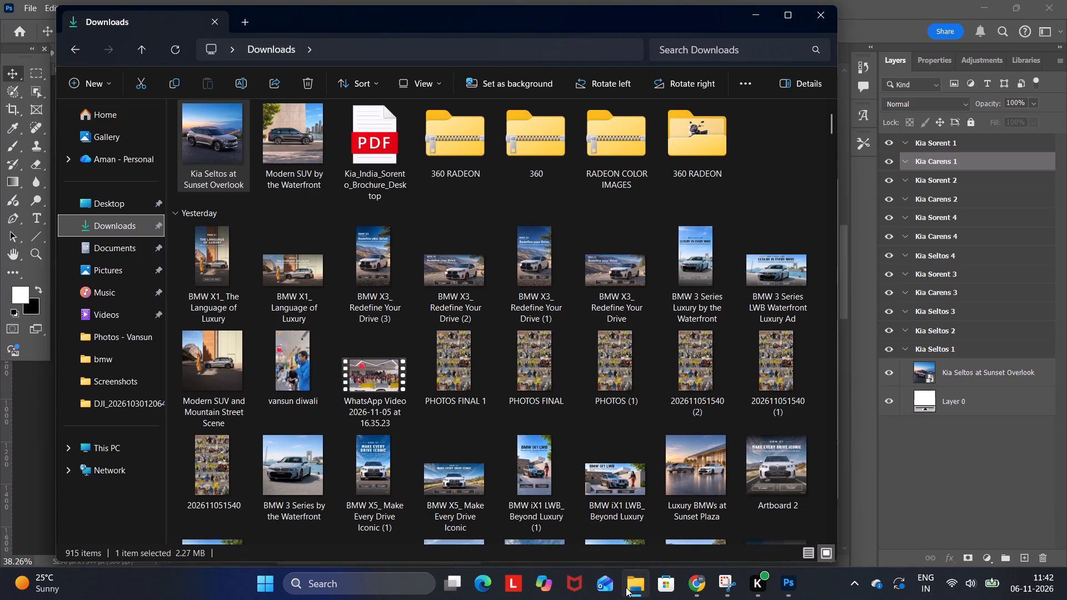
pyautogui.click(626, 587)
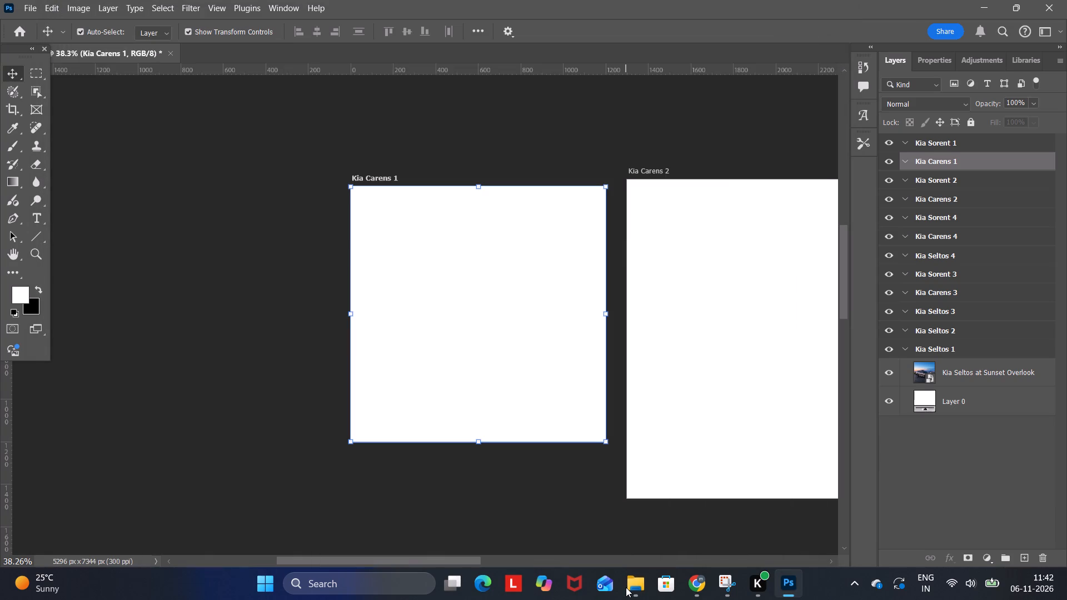
# Place the "Modern SUV by the Waterfront" image from the Downloads folder into the Kia Sorent 1 artboard.
pyautogui.scroll(-20, 573, 499)
pyautogui.scroll(-20, 573, 499)
pyautogui.scroll(-4, 573, 499)
pyautogui.click(542, 486)
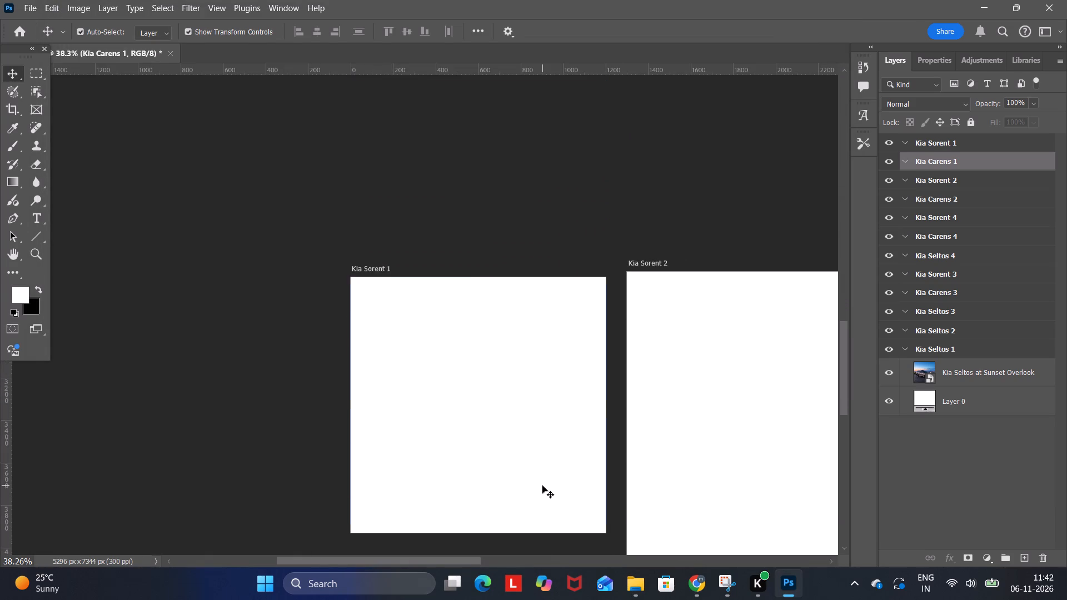
pyautogui.click(781, 581)
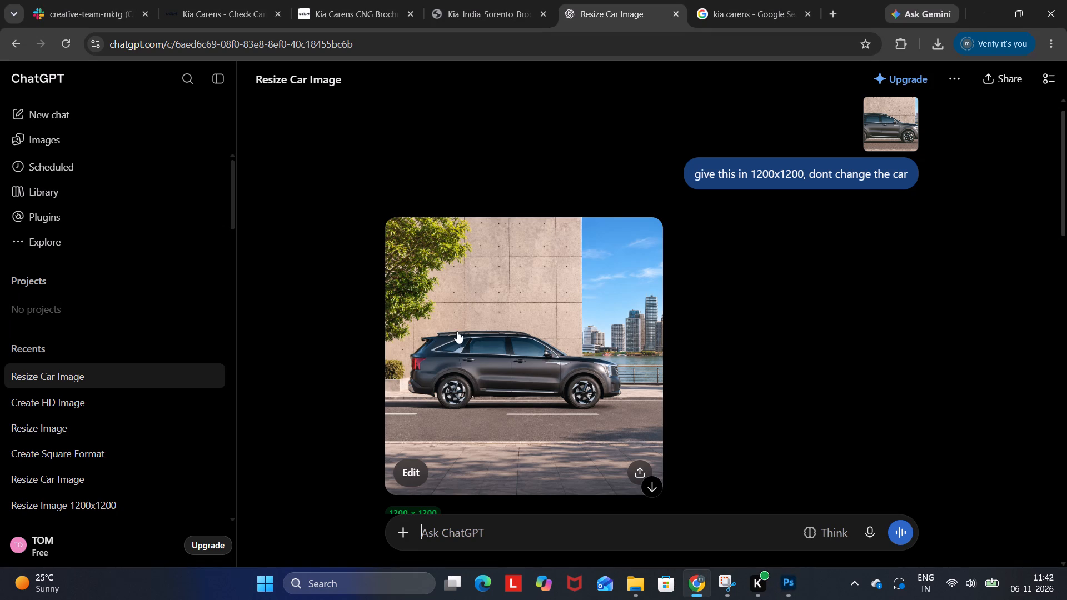
pyautogui.click(635, 581)
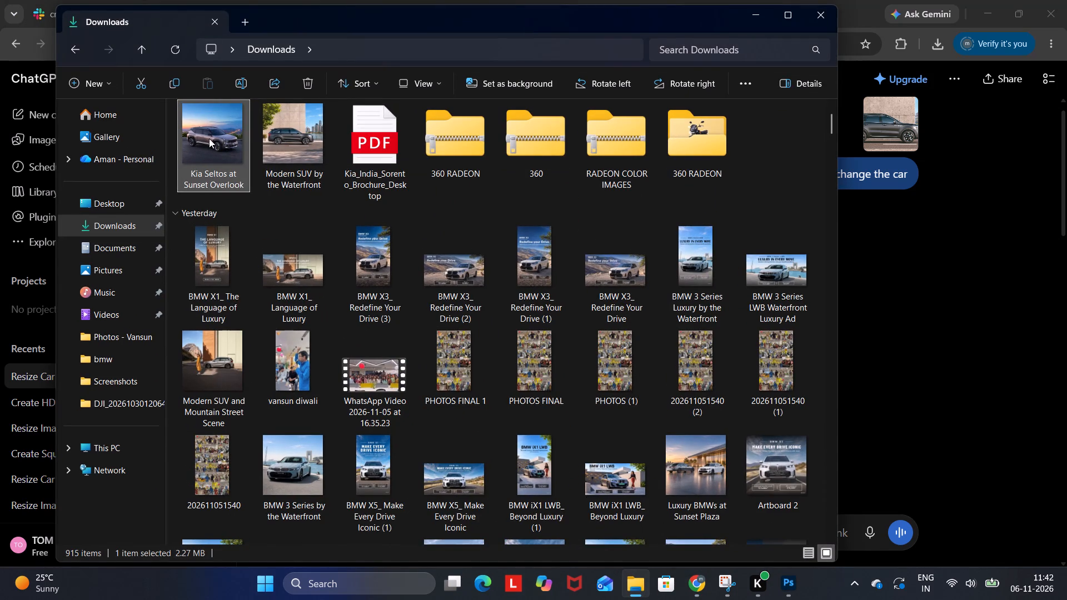
pyautogui.click(121, 223)
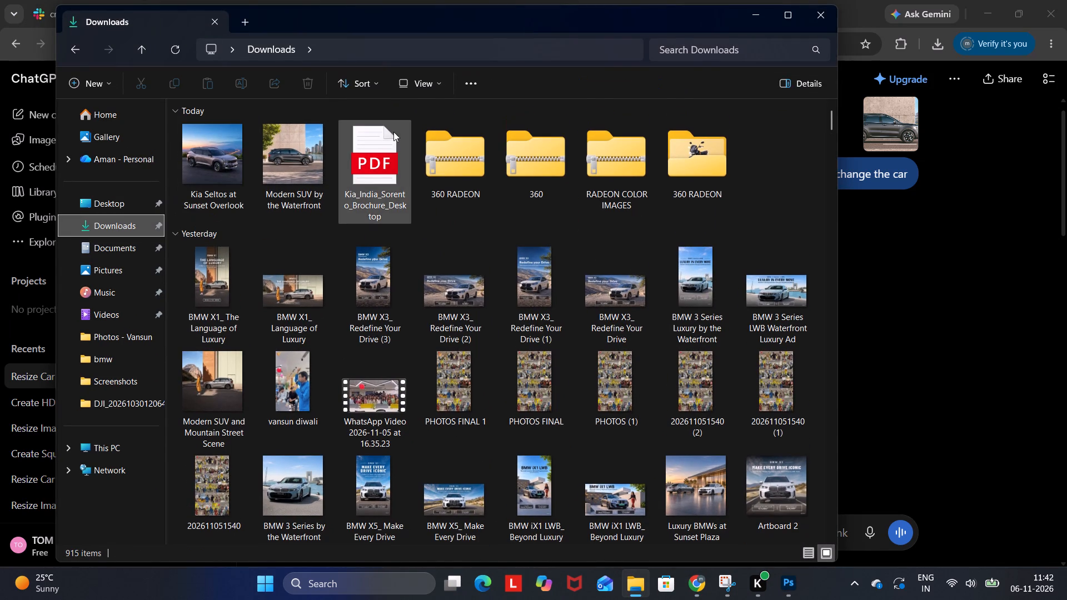
pyautogui.moveTo(293, 155); pyautogui.dragTo(790, 583)
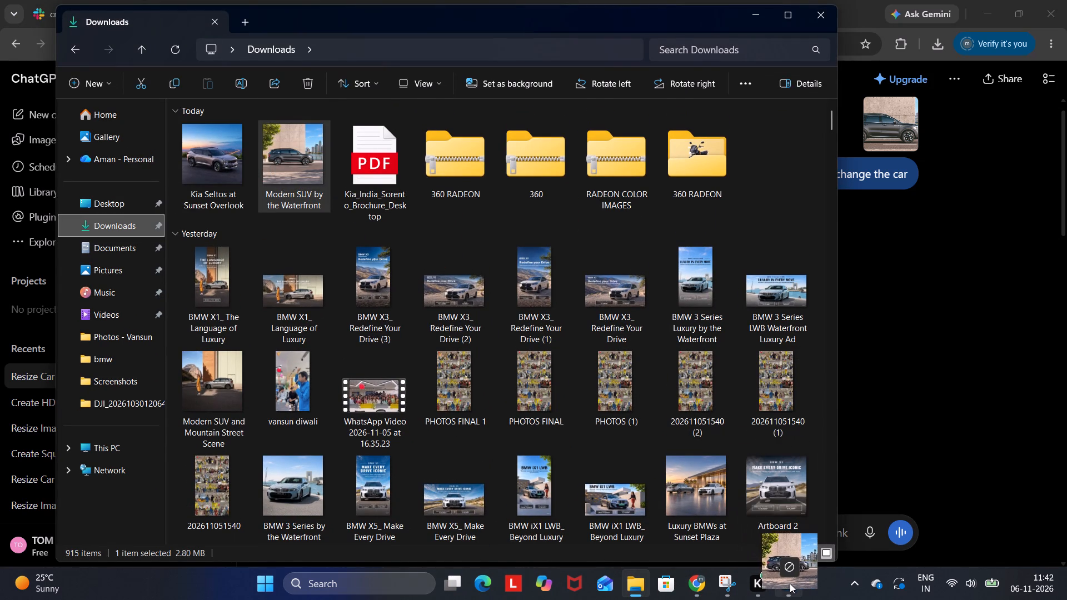
pyautogui.moveTo(790, 583); pyautogui.dragTo(528, 389)
pyautogui.click(557, 537)
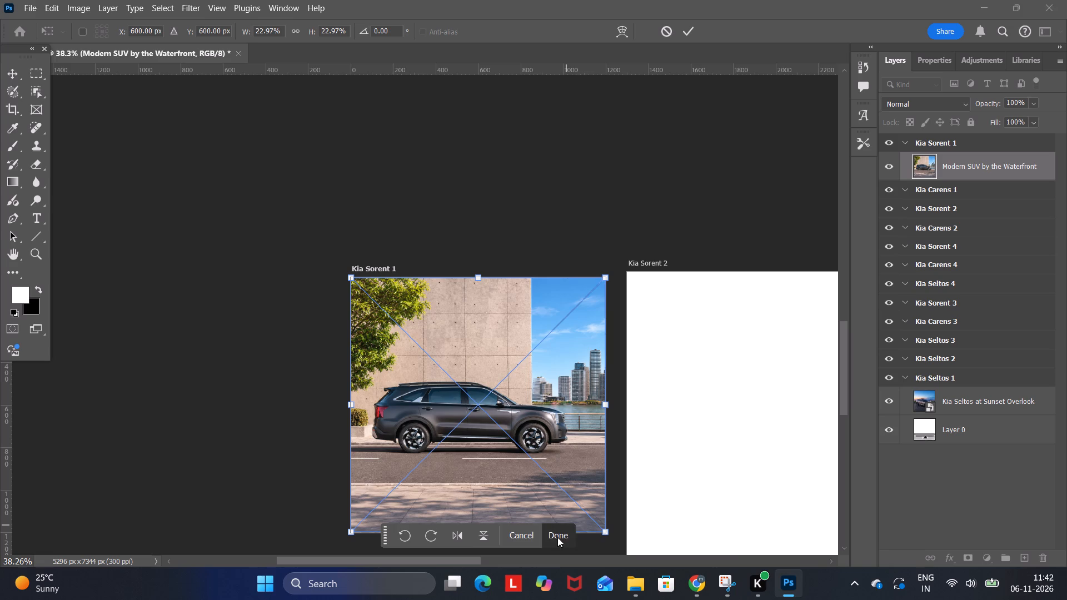
pyautogui.scroll(15, 532, 203)
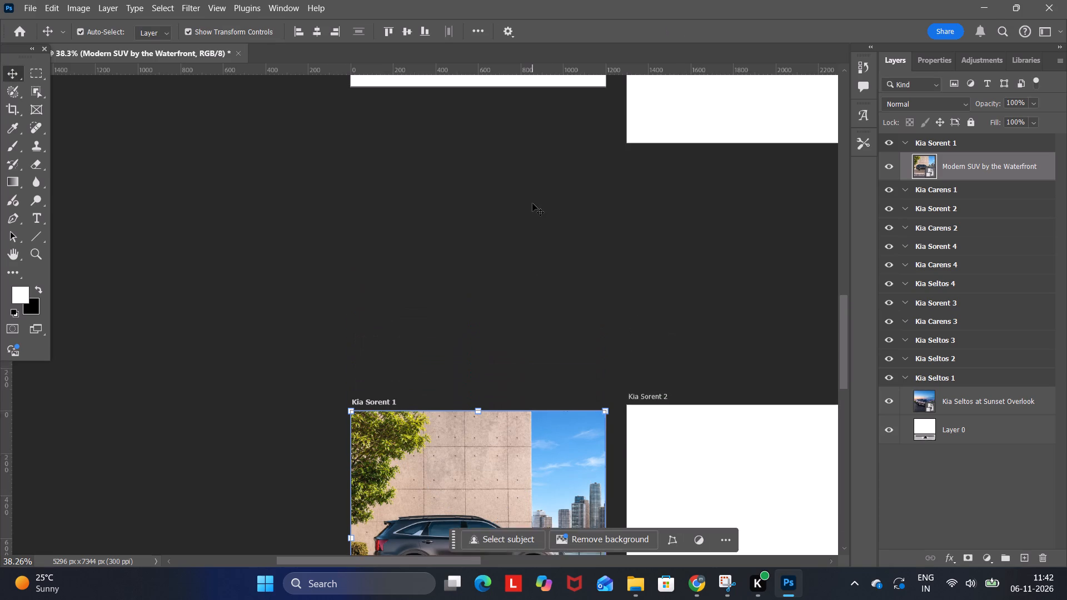
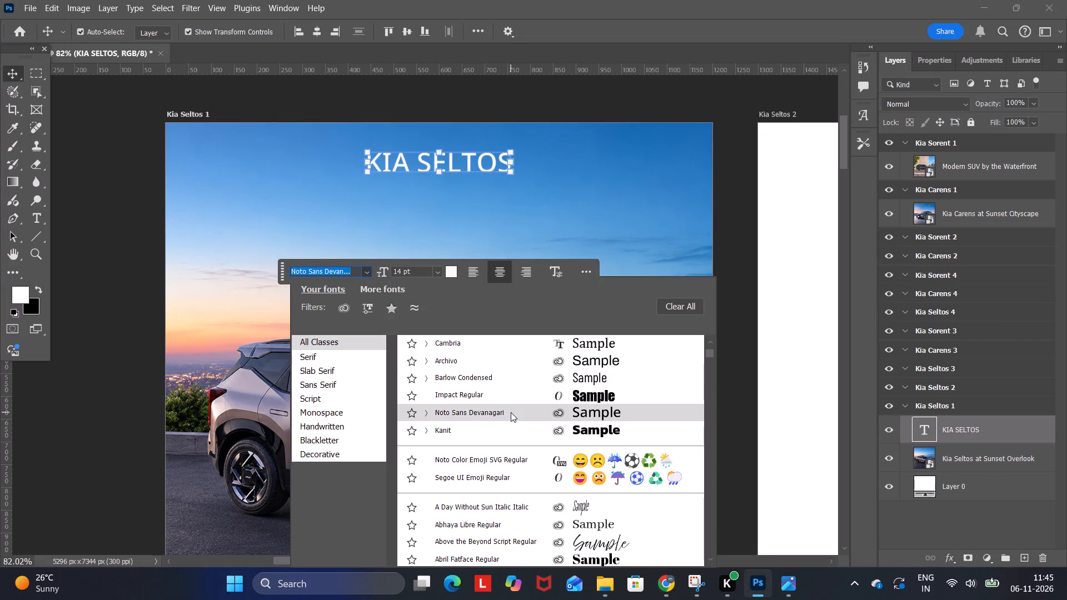
pyautogui.scroll(-4, 520, 411)
pyautogui.scroll(3, 524, 409)
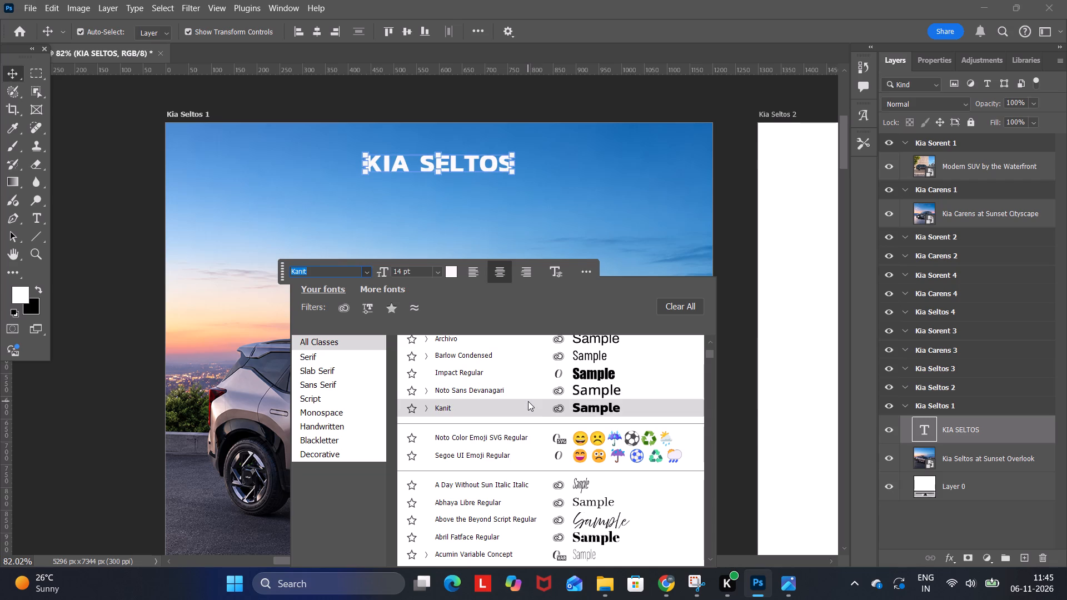
pyautogui.scroll(-5, 529, 497)
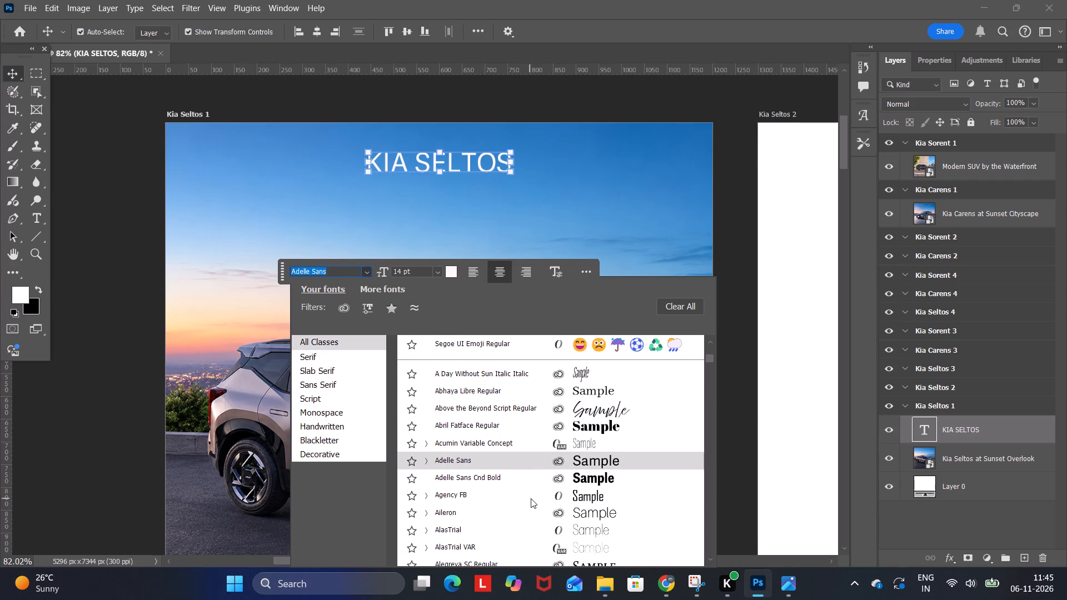
pyautogui.scroll(-3, 536, 494)
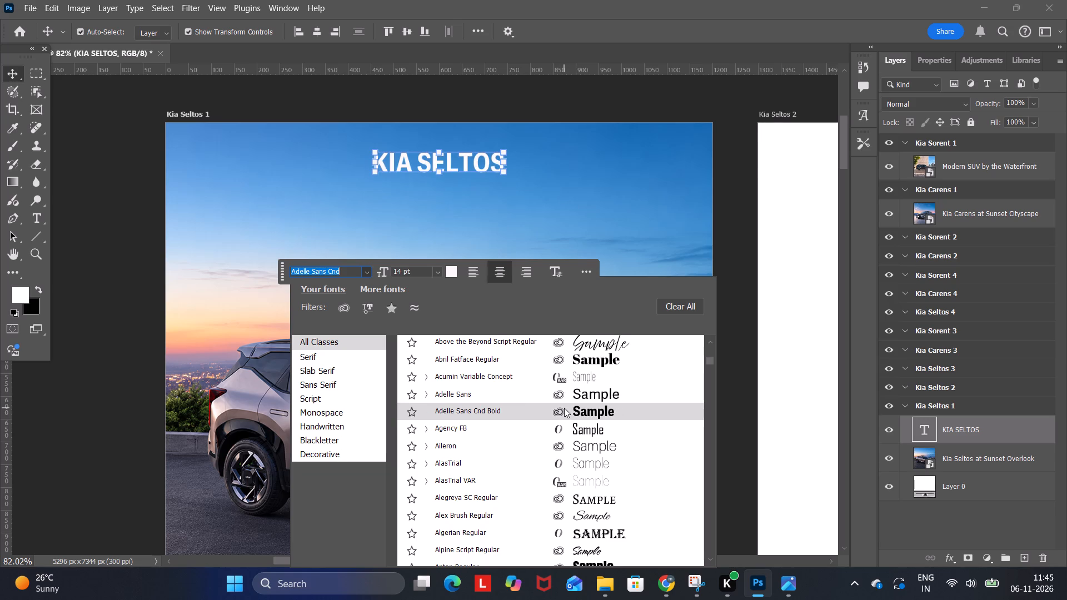
pyautogui.scroll(-1, 564, 408)
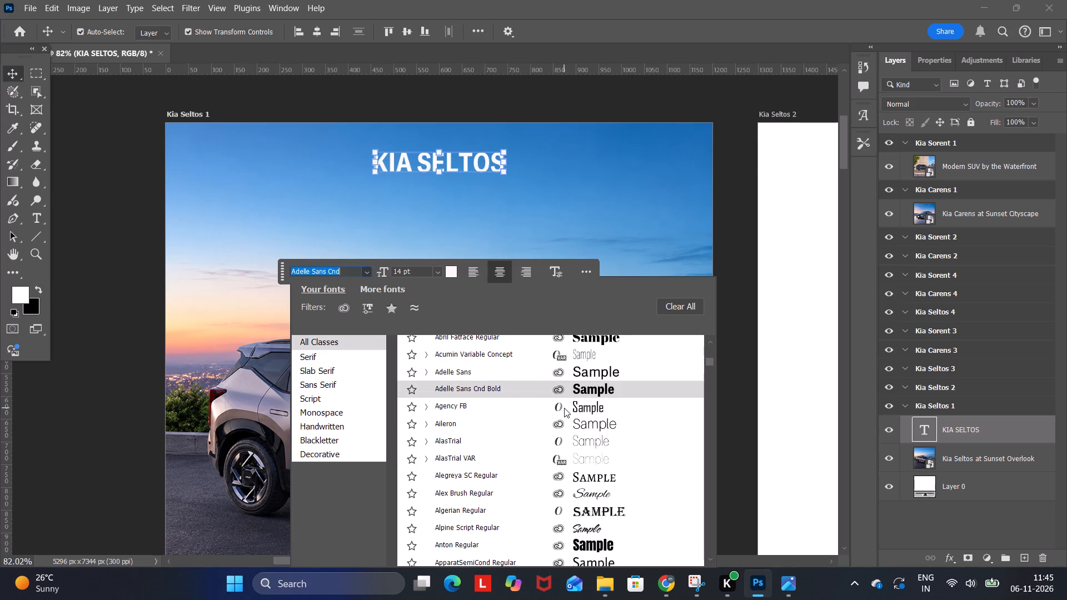
pyautogui.scroll(-2, 564, 408)
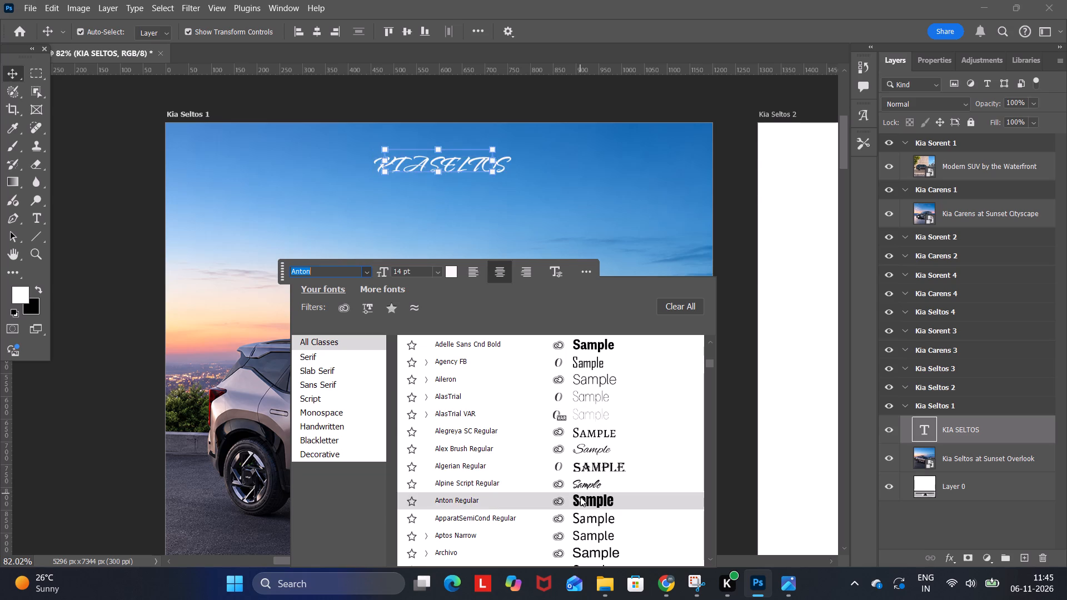
pyautogui.scroll(-5, 580, 498)
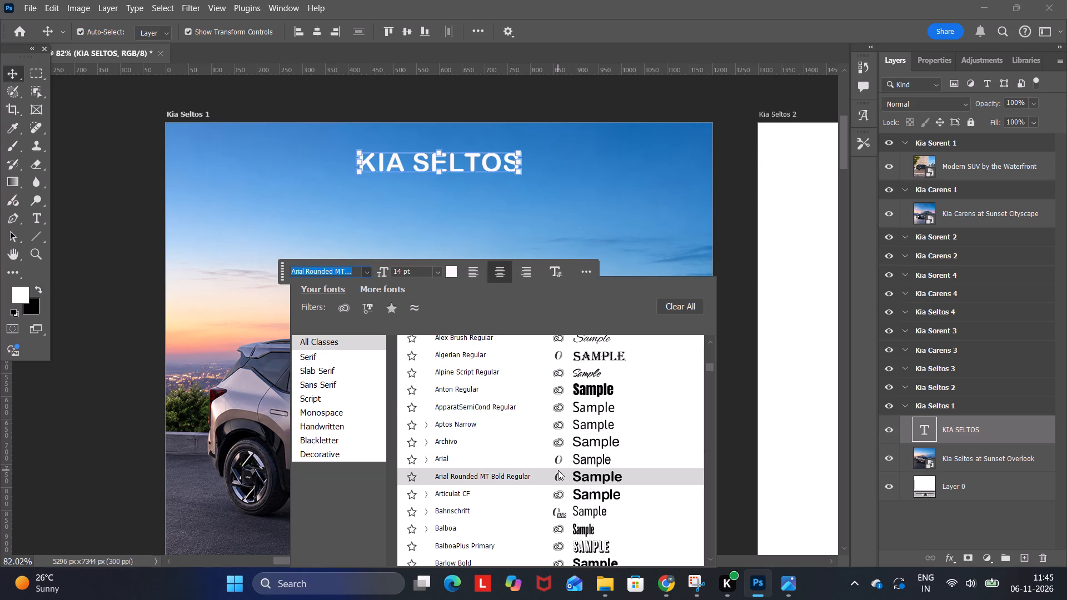
pyautogui.scroll(-3, 558, 470)
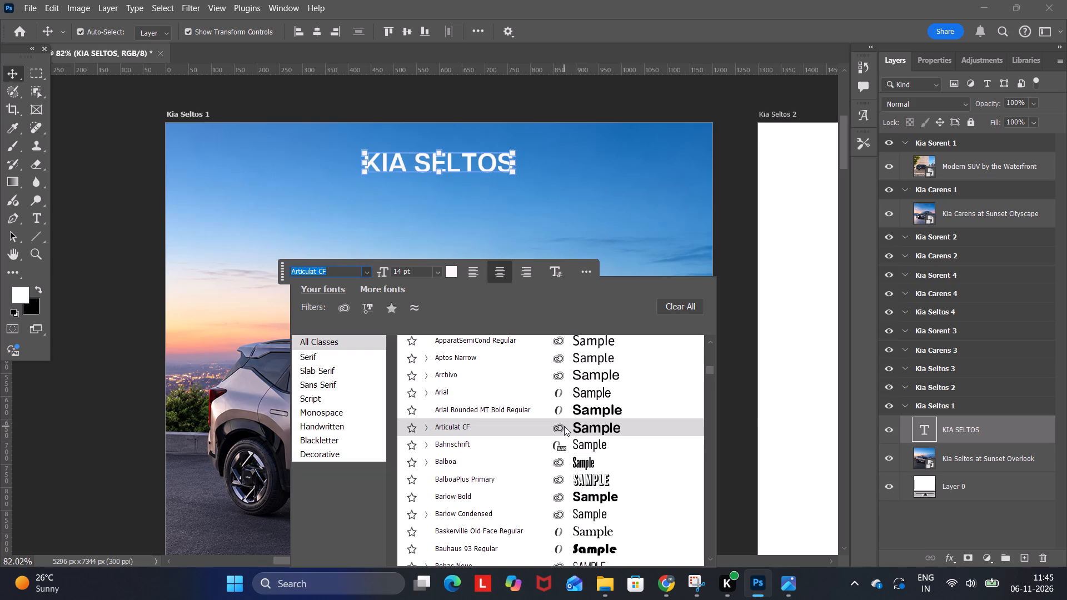
pyautogui.scroll(-7, 564, 426)
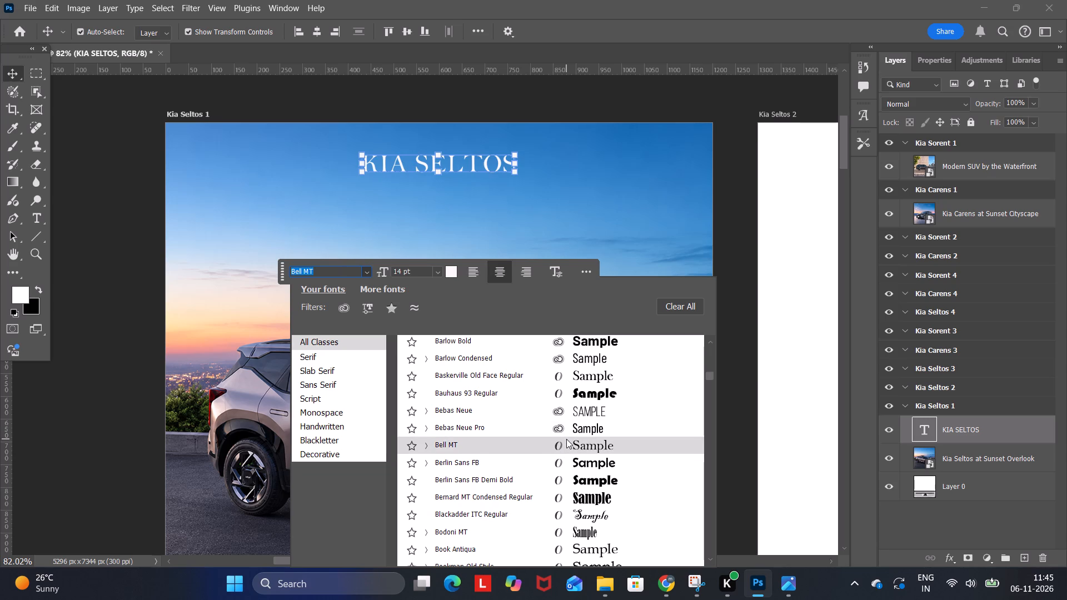
pyautogui.scroll(-5, 571, 435)
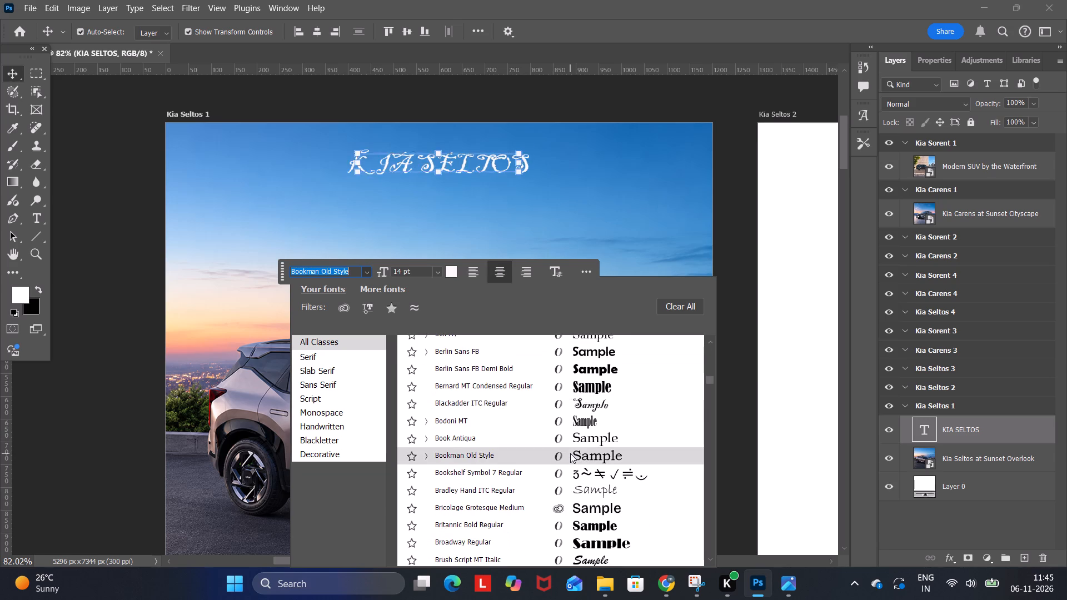
pyautogui.scroll(-4, 570, 453)
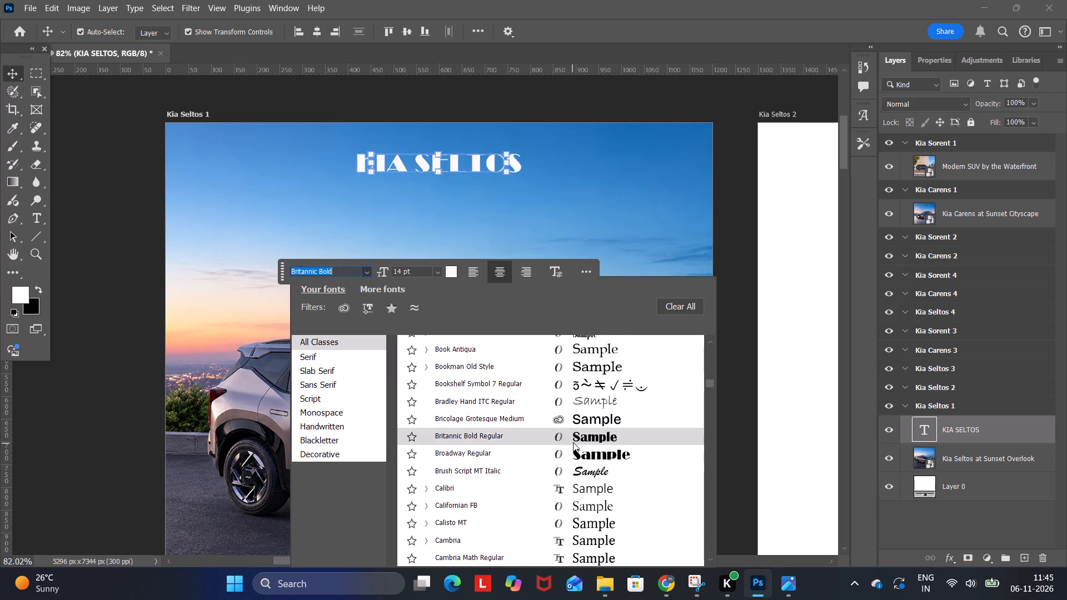
pyautogui.scroll(-2, 573, 442)
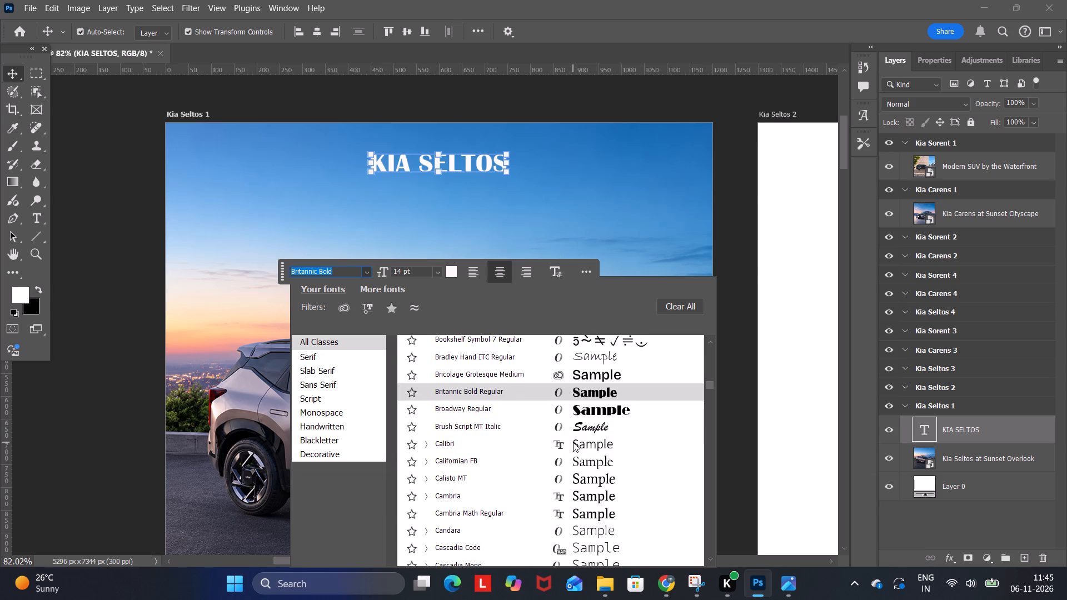
pyautogui.scroll(-7, 573, 442)
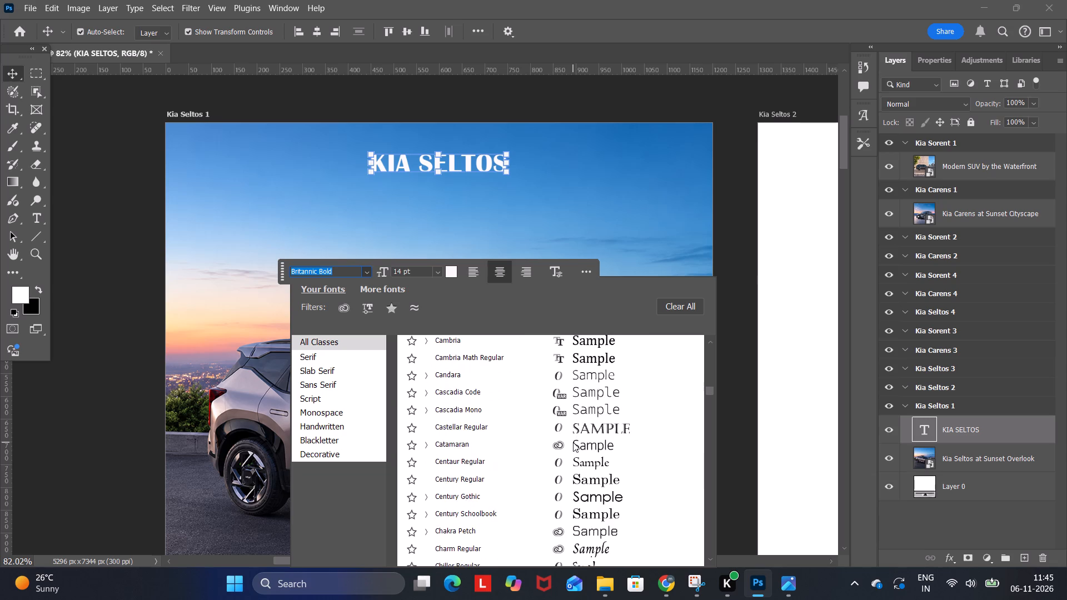
pyautogui.scroll(-4, 573, 442)
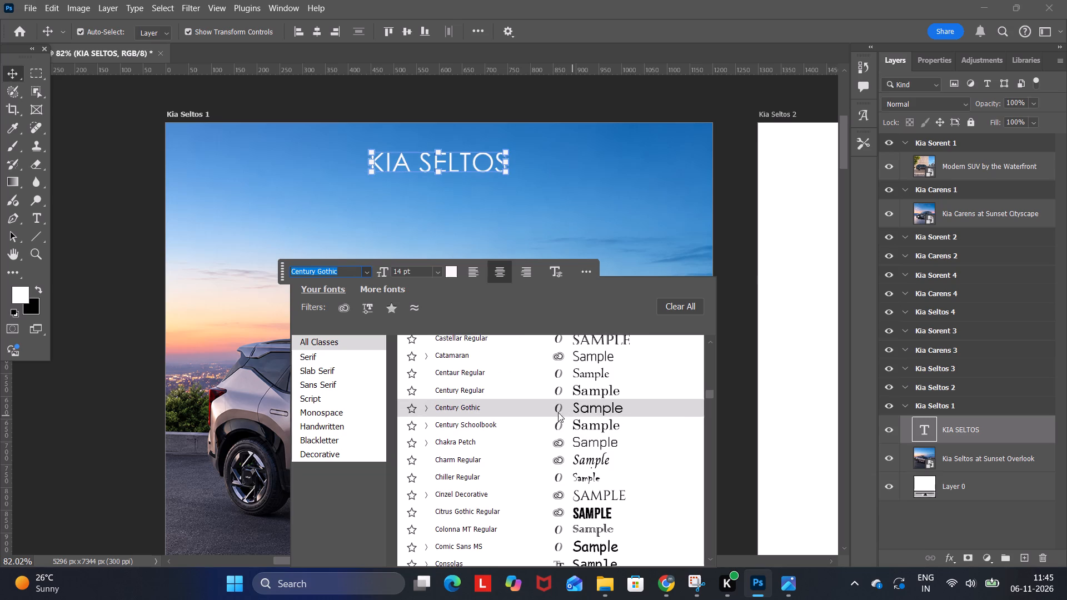
pyautogui.scroll(-2, 555, 464)
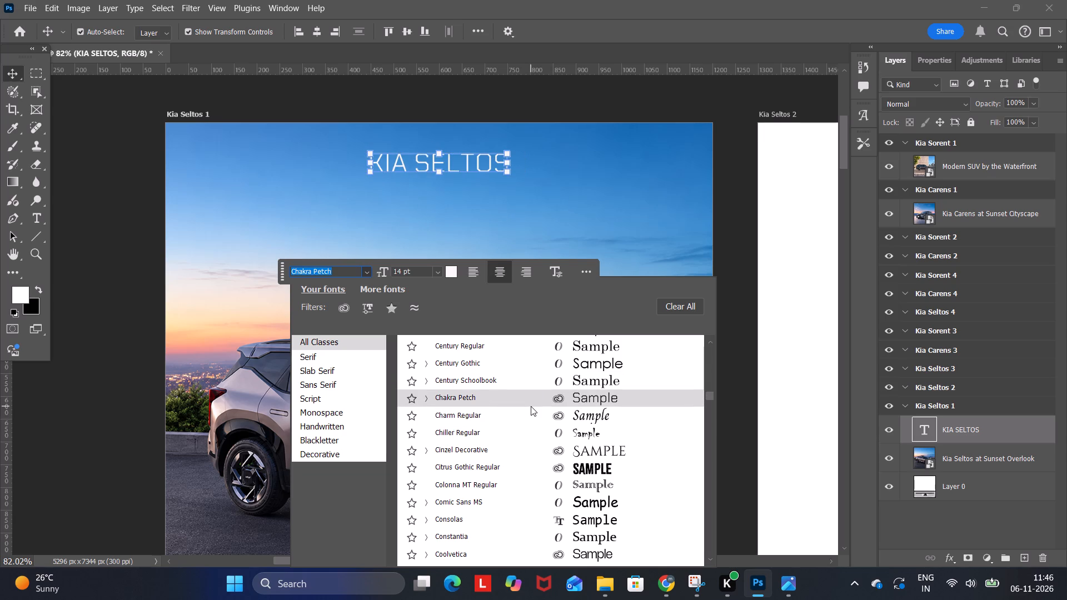
pyautogui.click(427, 398)
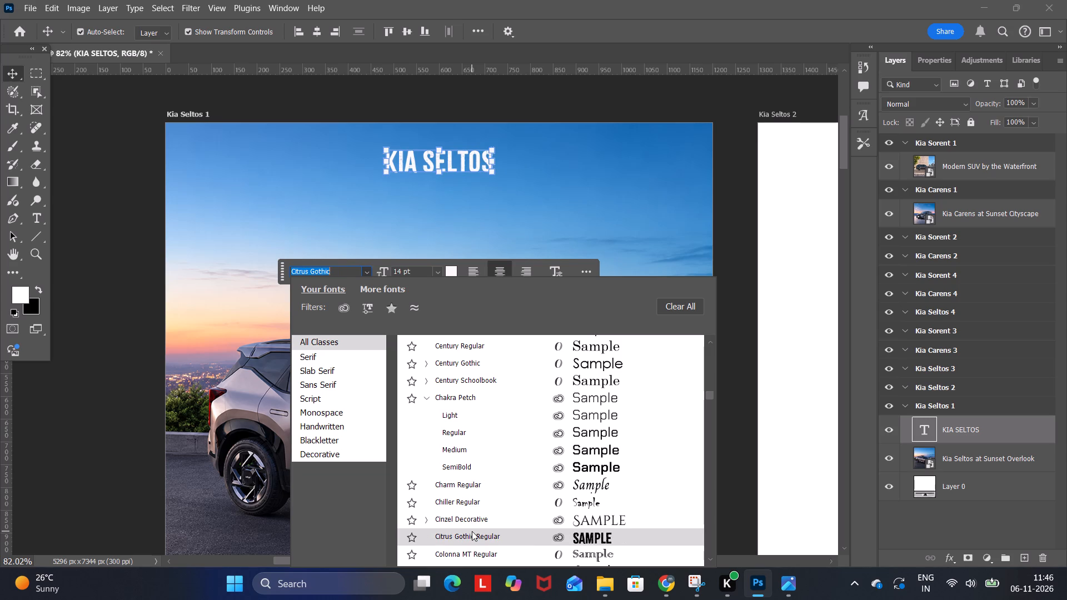
pyautogui.click(478, 472)
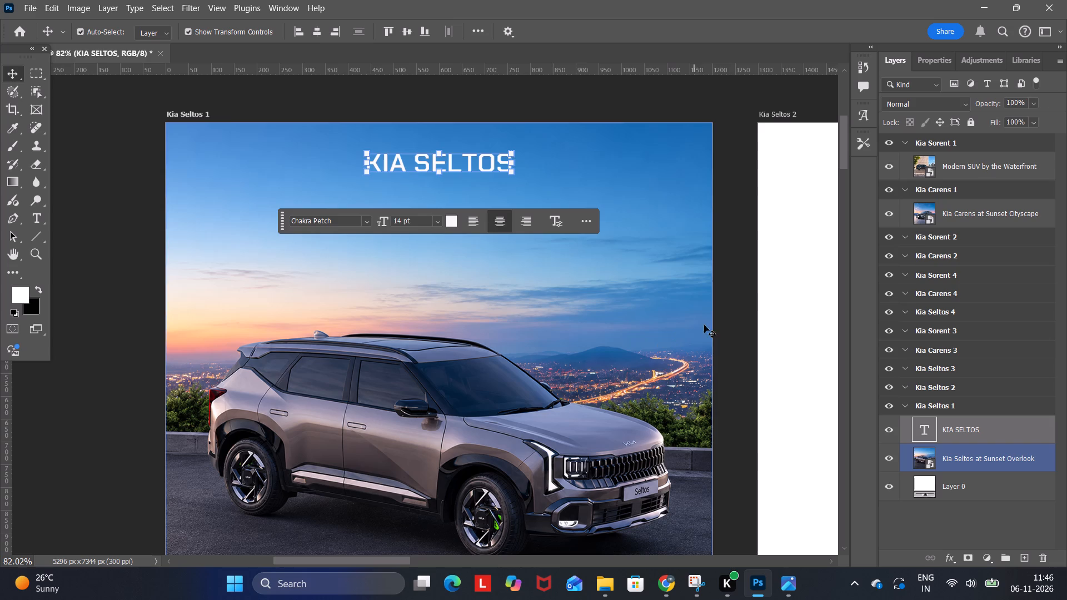
pyautogui.click(731, 330)
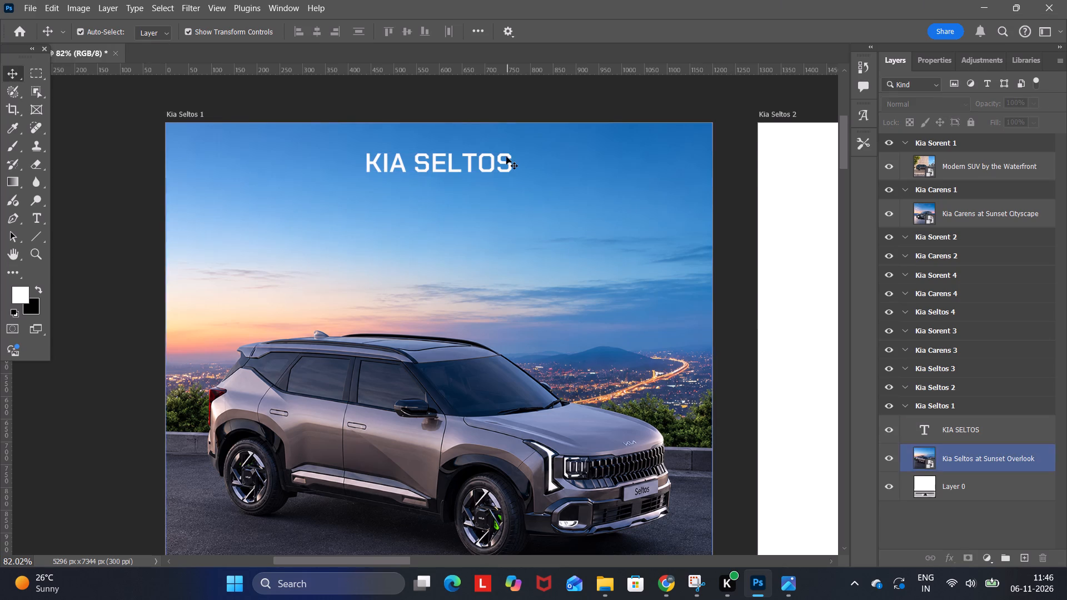
# Set the "KIA SELTOS" text size to 13 pt.
pyautogui.click(500, 159)
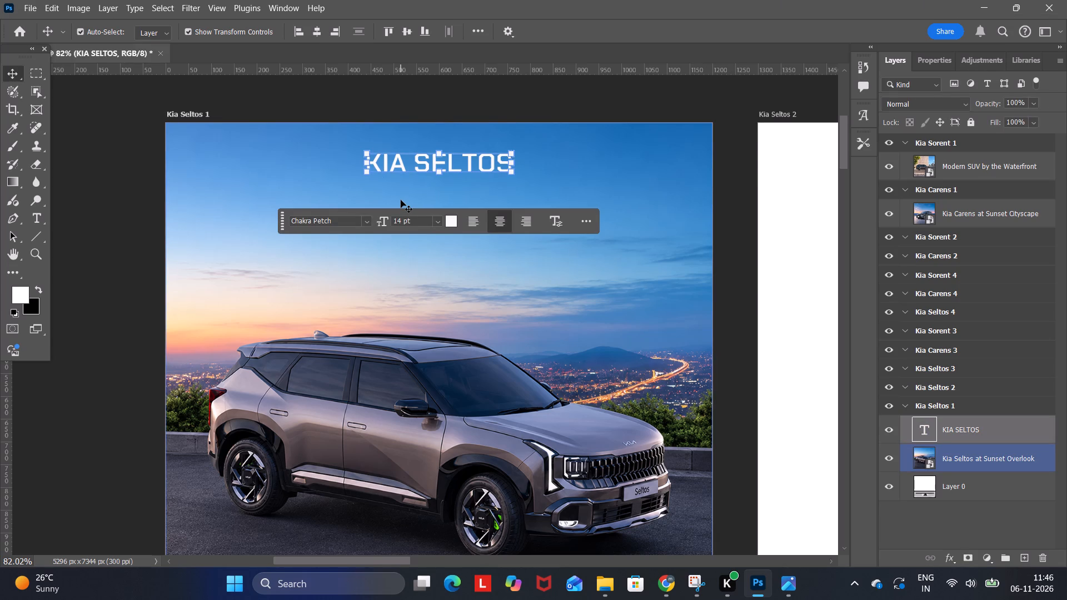
pyautogui.moveTo(400, 223); pyautogui.dragTo(392, 225)
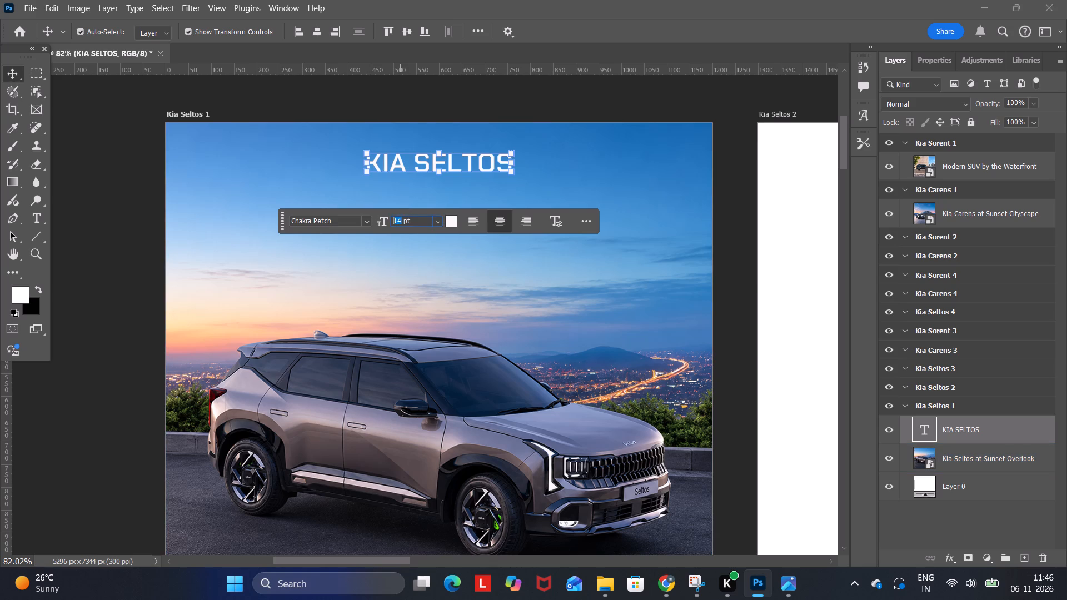
pyautogui.write('13')
pyautogui.press('Return')
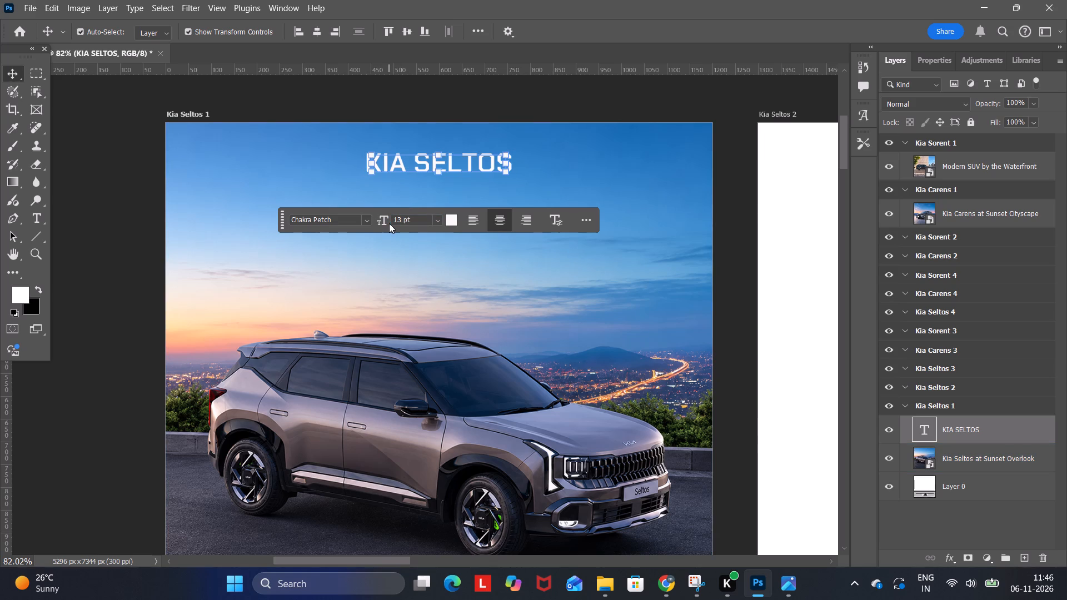
pyautogui.click(389, 289)
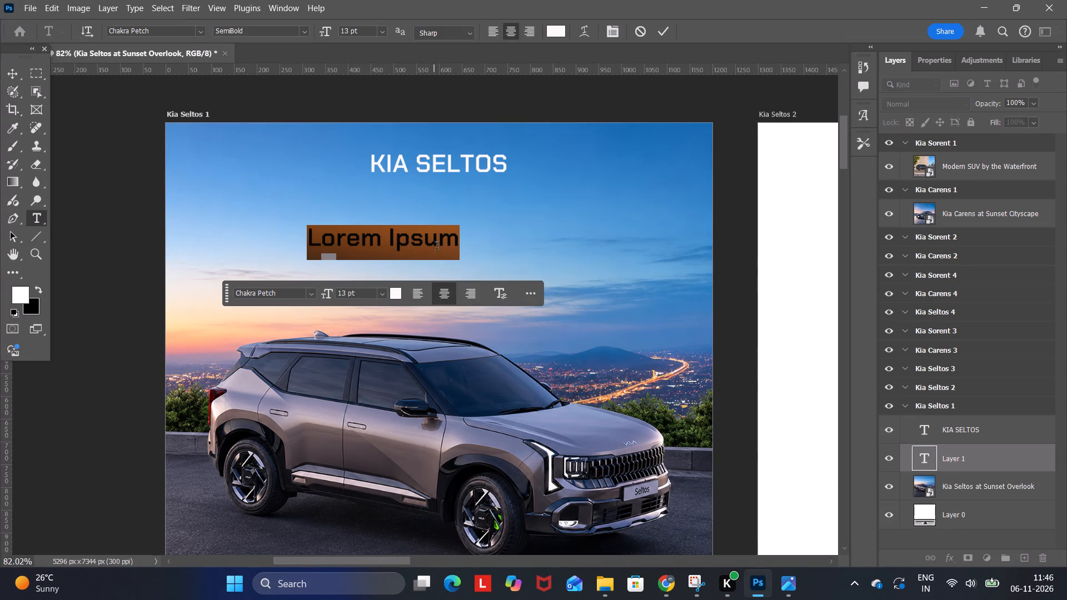
pyautogui.hotkey('ctrl', 'v')
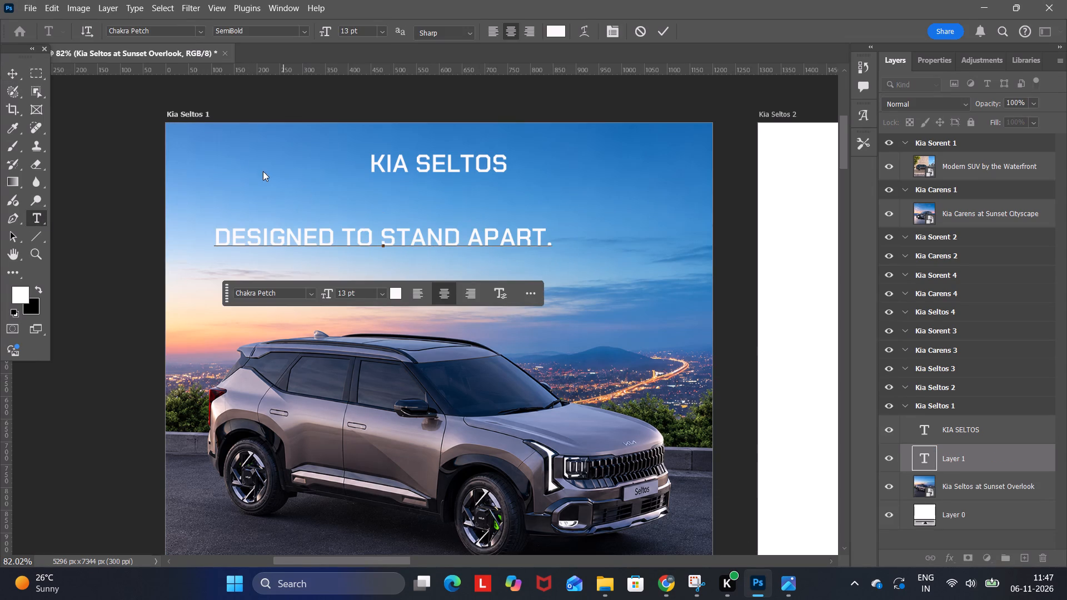
pyautogui.click(14, 76)
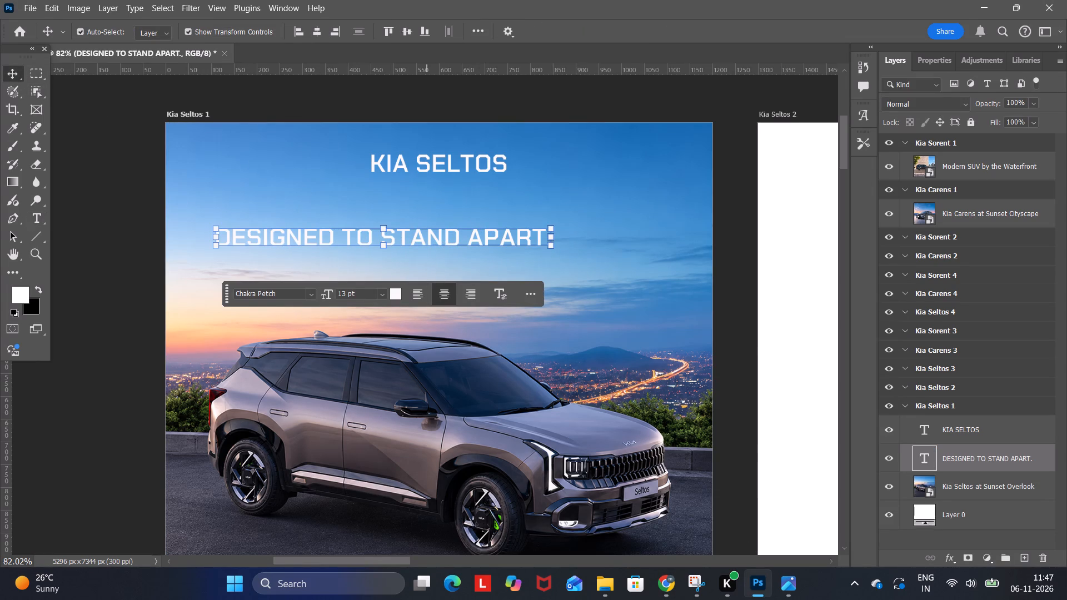
# Set the "DESIGNED TO STAND APART." heading to 17 pt and move it close beneath "KIA SELTOS", roughly centred on the artboard.
pyautogui.click(345, 293)
pyautogui.press('BackSpace')
pyautogui.press('7')
pyautogui.press('Return')
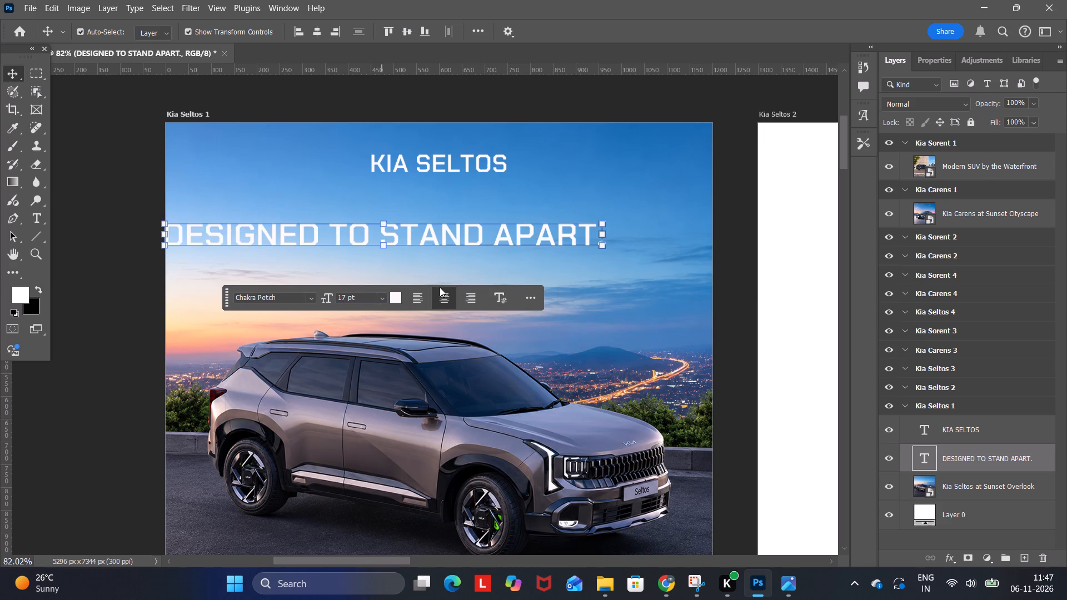
pyautogui.moveTo(489, 236); pyautogui.dragTo(536, 209)
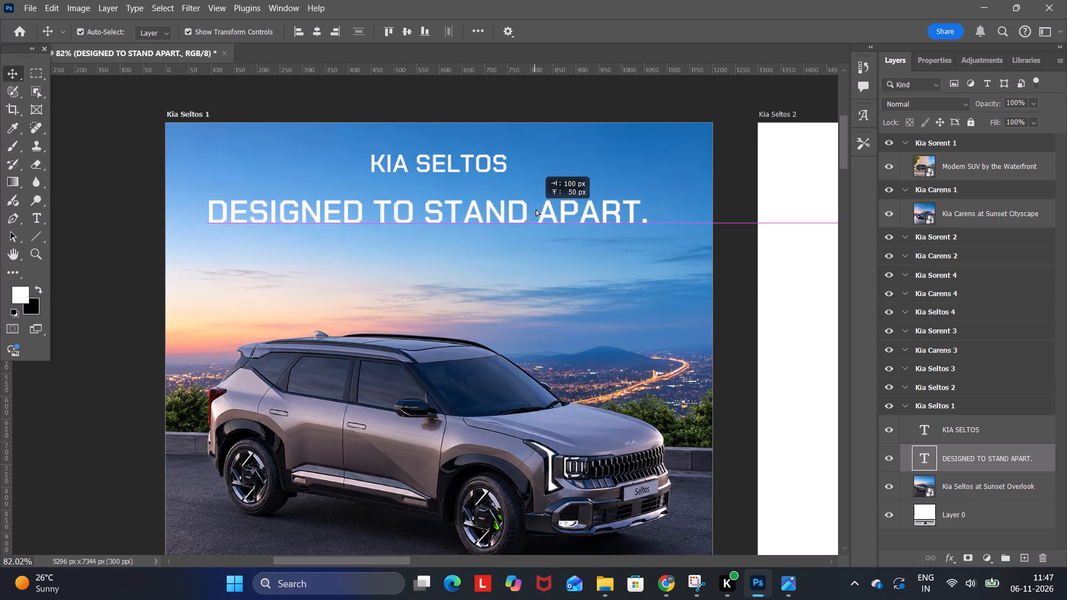
# Centre the "DESIGNED TO STAND APART." heading horizontally on the Kia Seltos 1 artboard.
pyautogui.moveTo(536, 209); pyautogui.dragTo(540, 211)
pyautogui.click(726, 201)
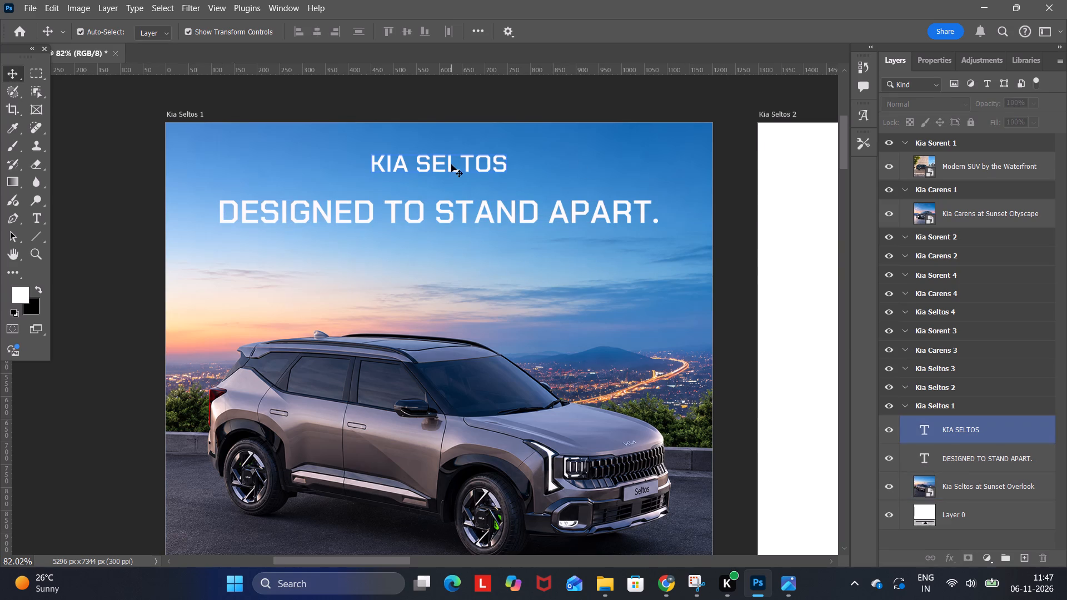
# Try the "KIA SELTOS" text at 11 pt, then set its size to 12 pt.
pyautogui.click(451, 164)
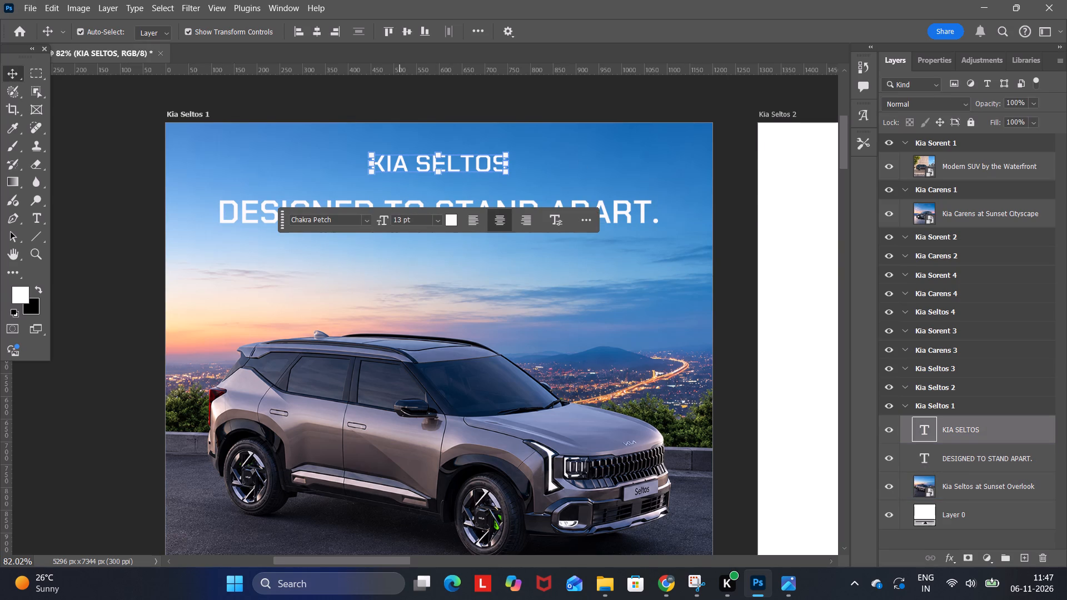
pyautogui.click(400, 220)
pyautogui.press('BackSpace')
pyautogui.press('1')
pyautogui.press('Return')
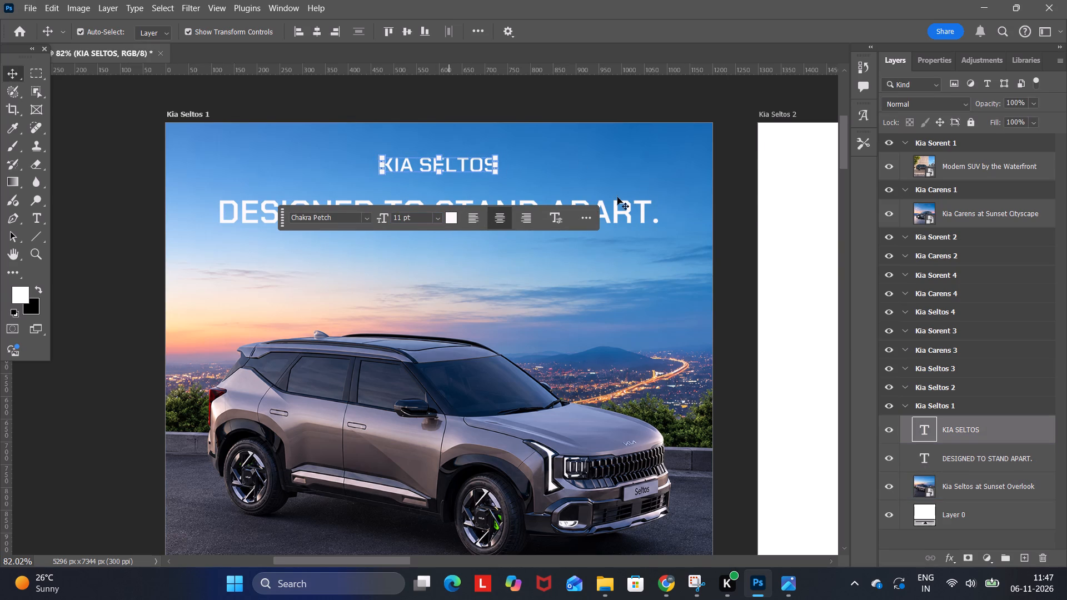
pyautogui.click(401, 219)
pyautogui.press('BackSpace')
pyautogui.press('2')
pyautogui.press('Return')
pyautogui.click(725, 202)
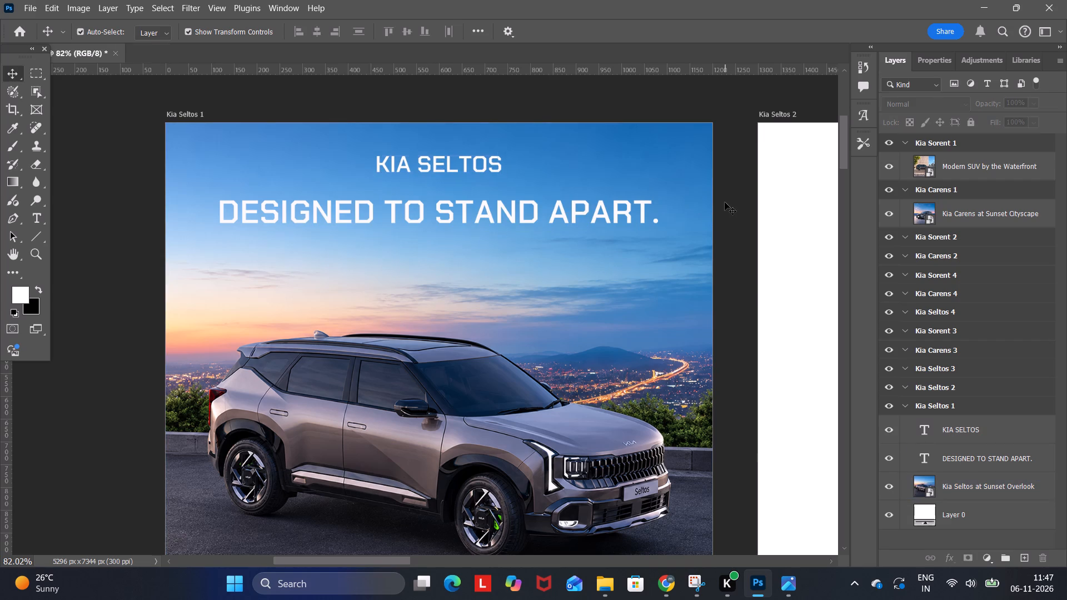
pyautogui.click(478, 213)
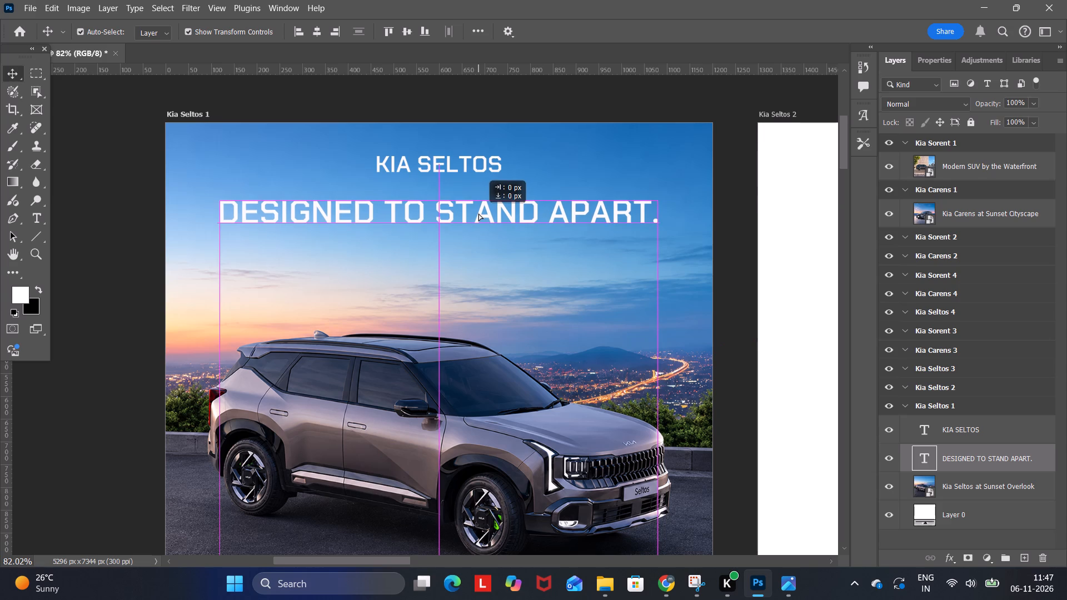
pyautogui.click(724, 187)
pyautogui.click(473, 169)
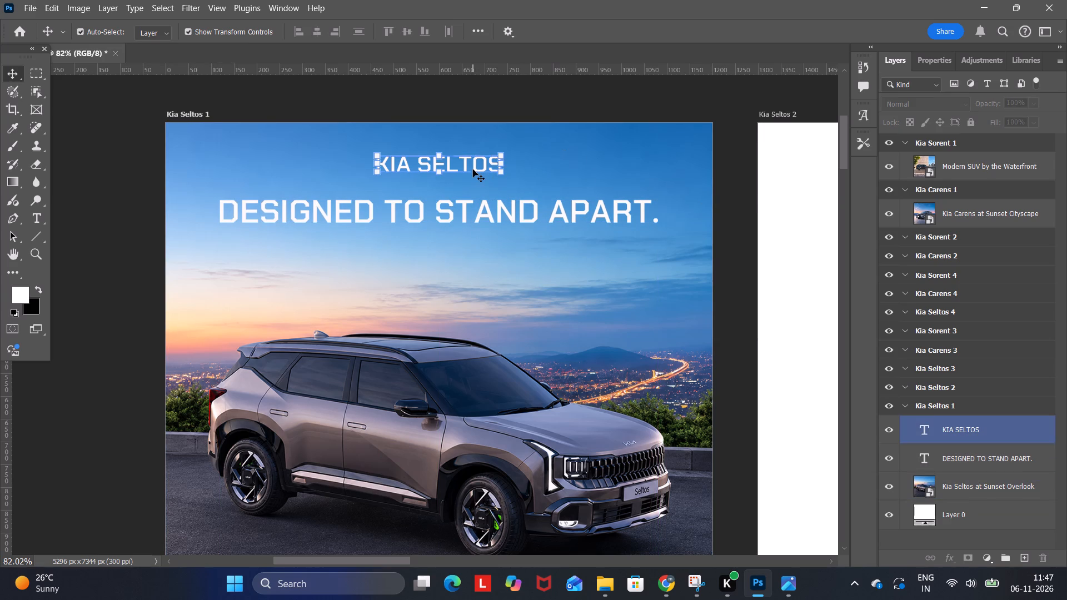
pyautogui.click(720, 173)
# Draw a horizontal white line about 102 px wide between "KIA SELTOS" and the heading below it with the Line tool.
pyautogui.click(43, 232)
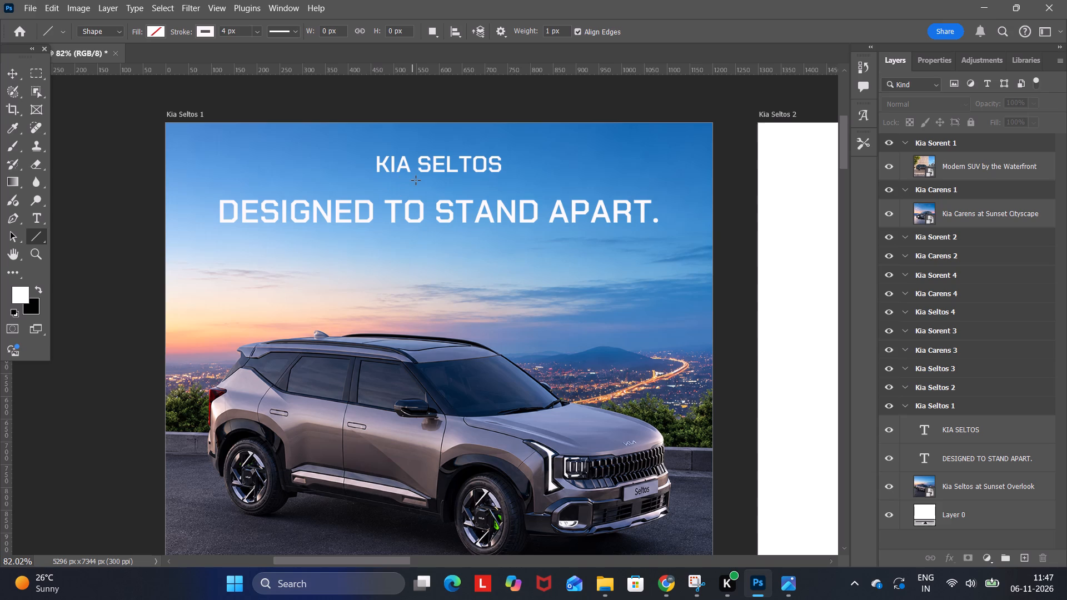
pyautogui.keyDown('shift'); pyautogui.moveTo(417, 181); pyautogui.dragTo(463, 183); pyautogui.keyUp('shift')
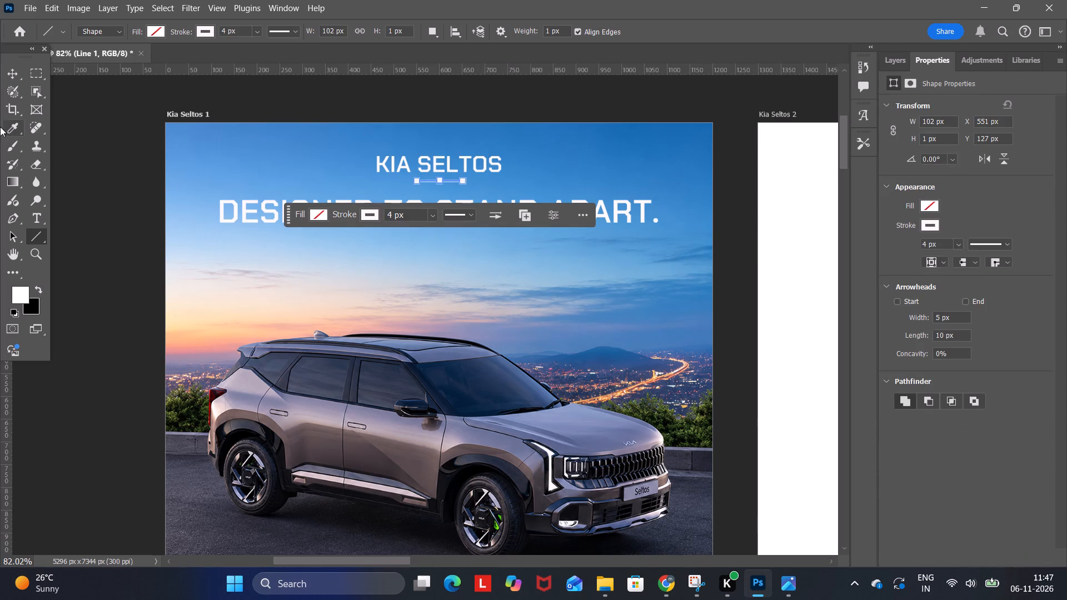
pyautogui.click(14, 79)
pyautogui.click(98, 142)
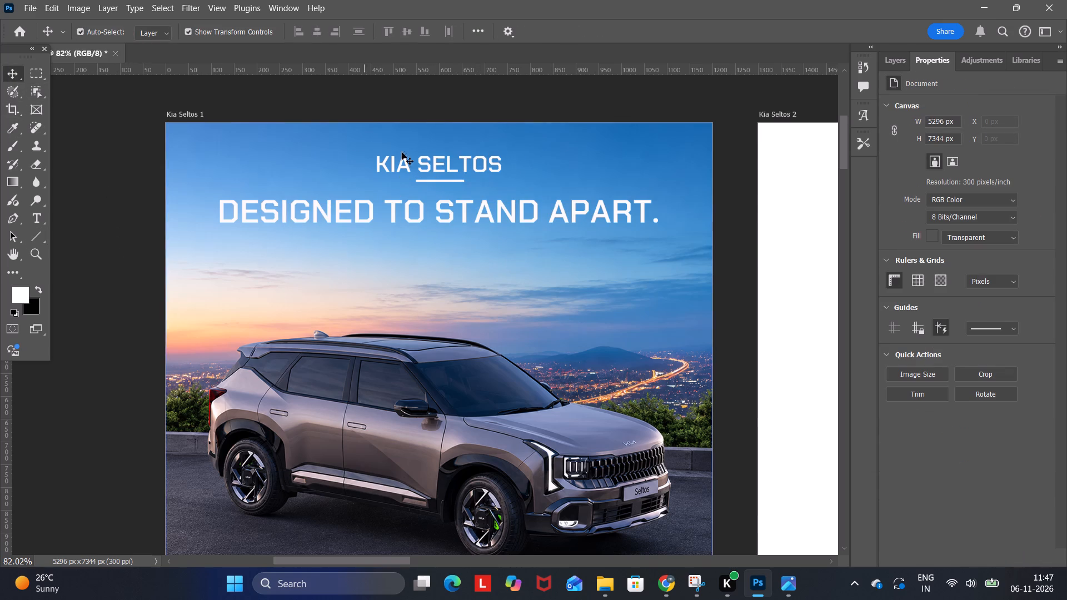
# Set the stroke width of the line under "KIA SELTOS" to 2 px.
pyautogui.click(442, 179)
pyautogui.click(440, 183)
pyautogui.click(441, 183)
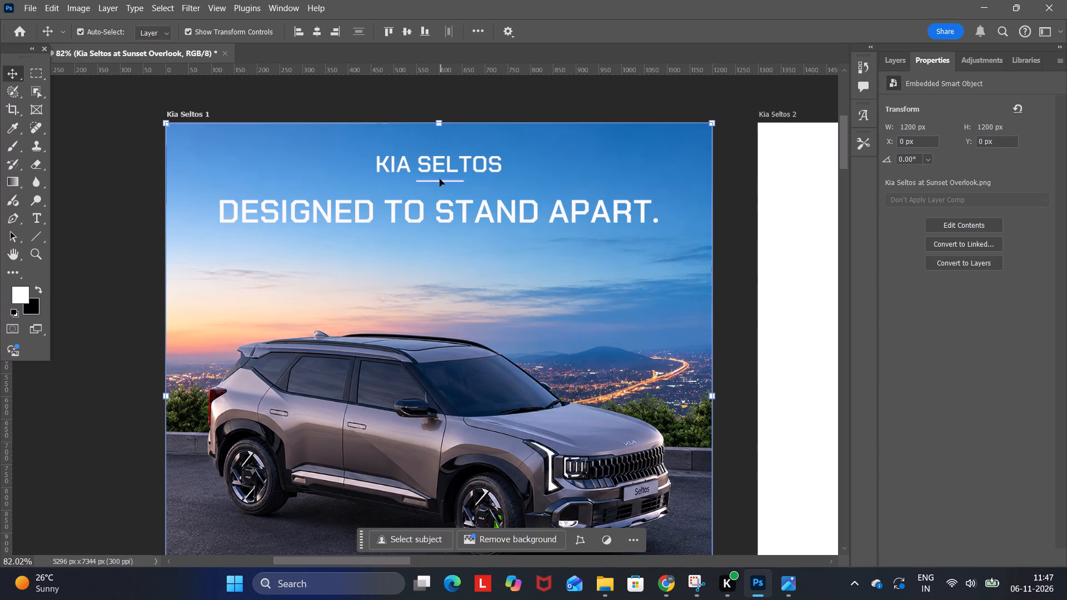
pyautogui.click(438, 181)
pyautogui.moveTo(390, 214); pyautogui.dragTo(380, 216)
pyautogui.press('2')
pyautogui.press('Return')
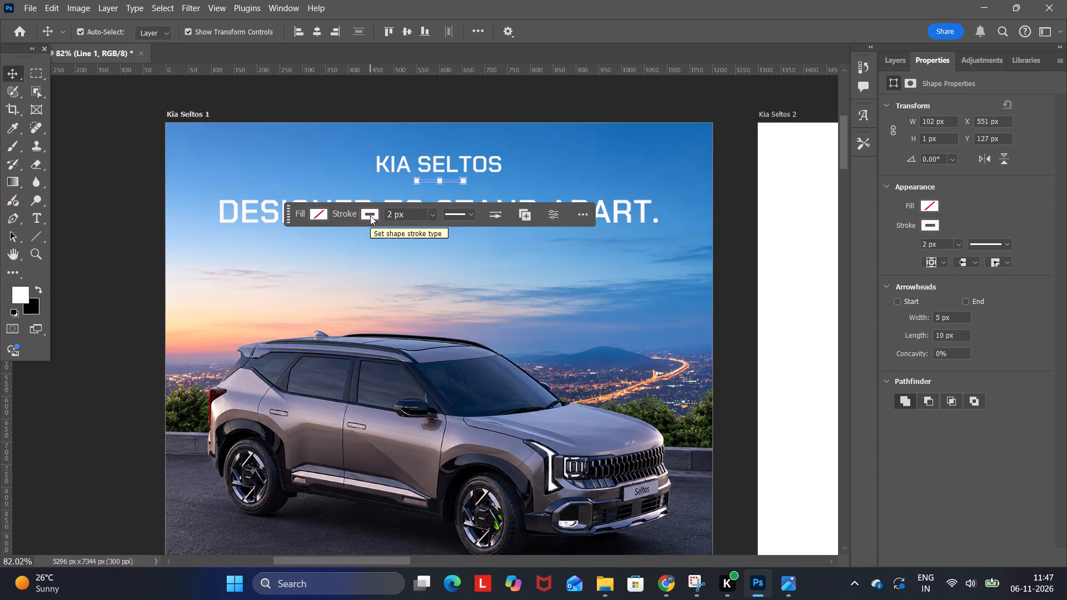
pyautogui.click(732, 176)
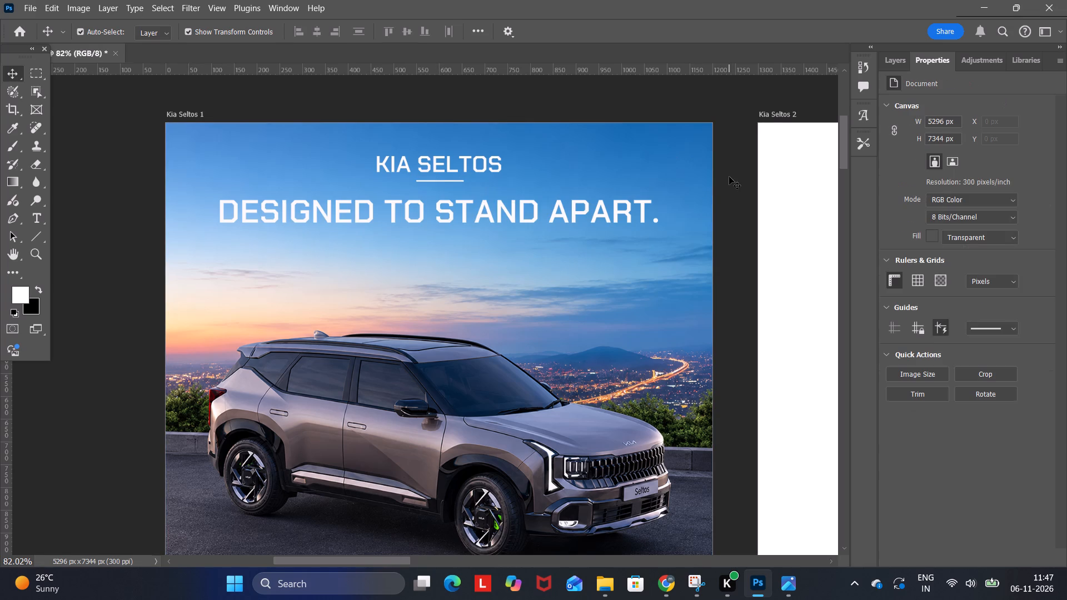
# Set the stroke width of the line under "KIA SELTOS" to 1 px.
pyautogui.click(436, 182)
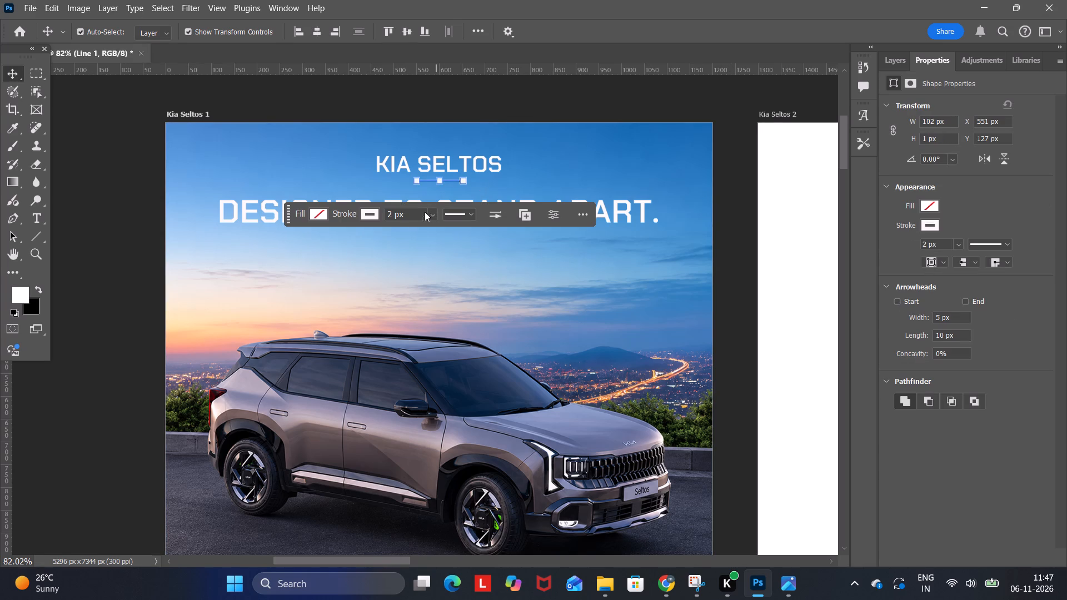
pyautogui.moveTo(393, 216); pyautogui.dragTo(386, 221)
pyautogui.press('1')
pyautogui.press('Return')
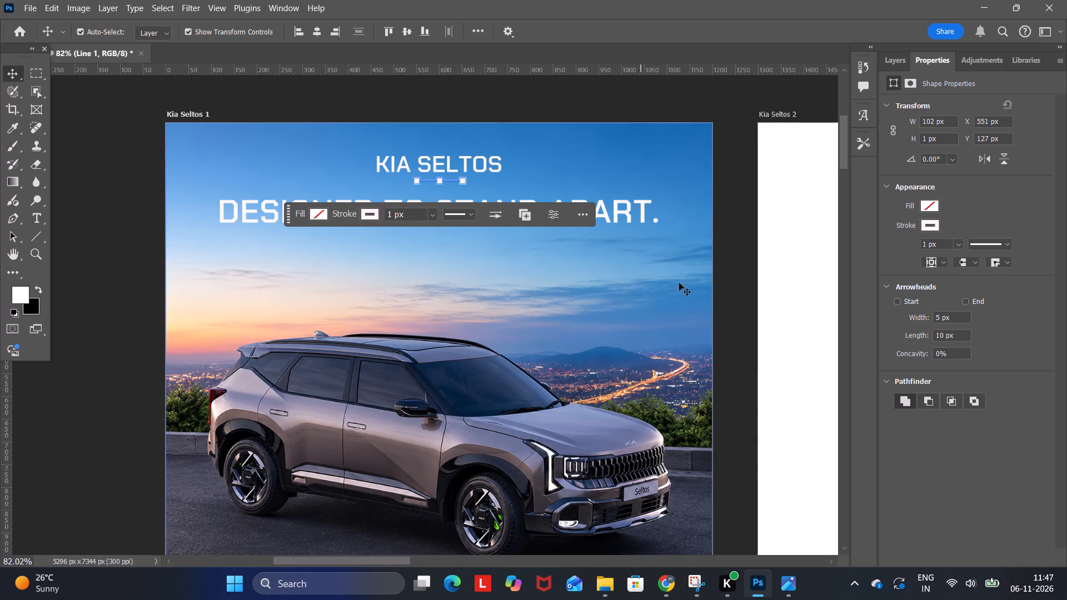
pyautogui.click(742, 234)
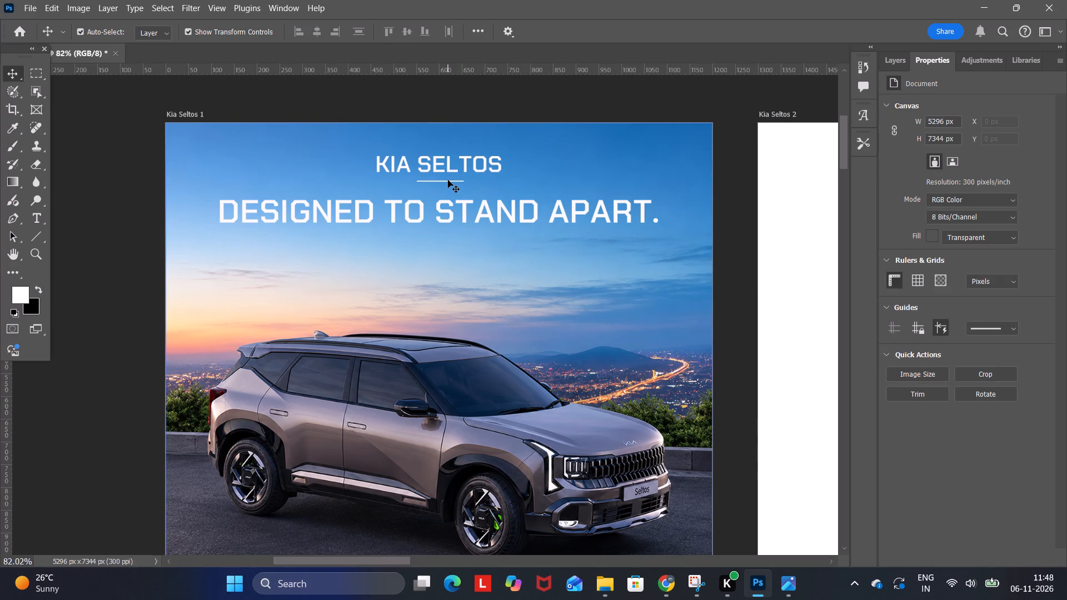
# Centre the thin line horizontally on the artboard, between "KIA SELTOS" and the heading.
pyautogui.moveTo(449, 181); pyautogui.dragTo(446, 181)
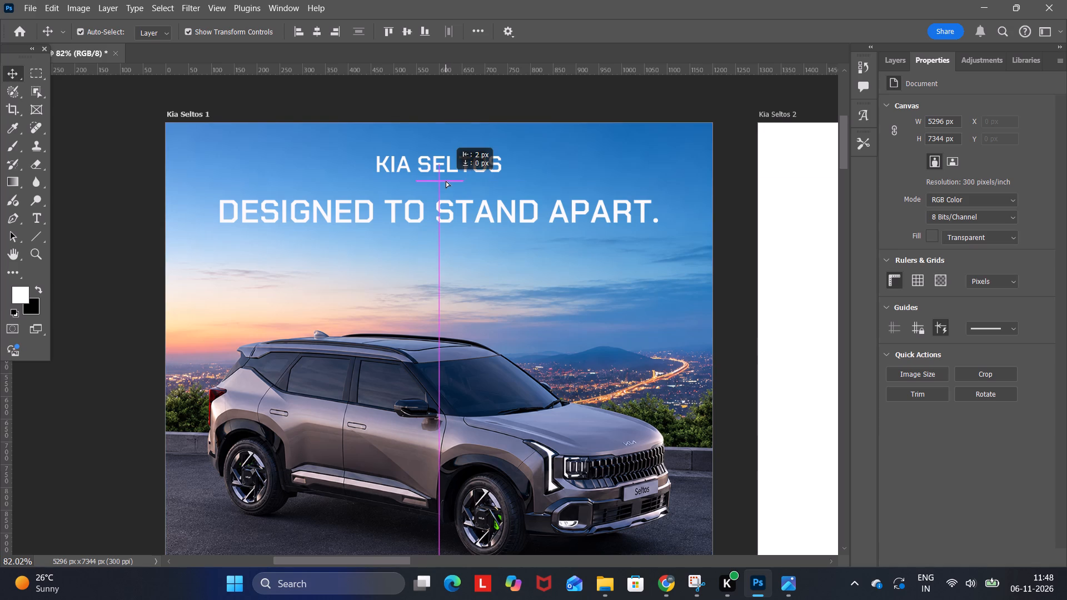
pyautogui.moveTo(446, 181); pyautogui.dragTo(443, 183)
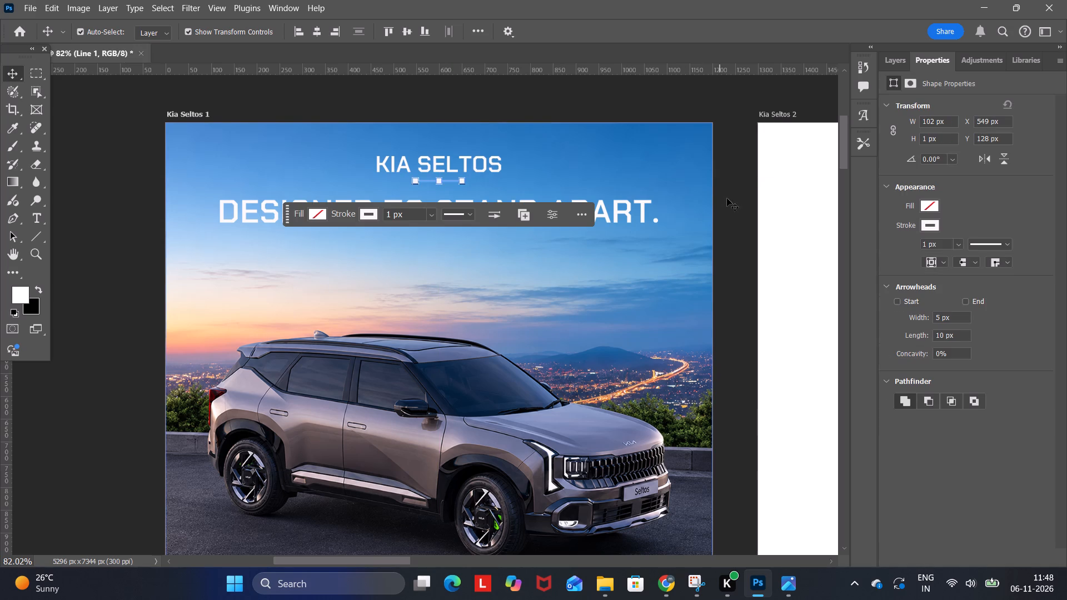
pyautogui.click(737, 198)
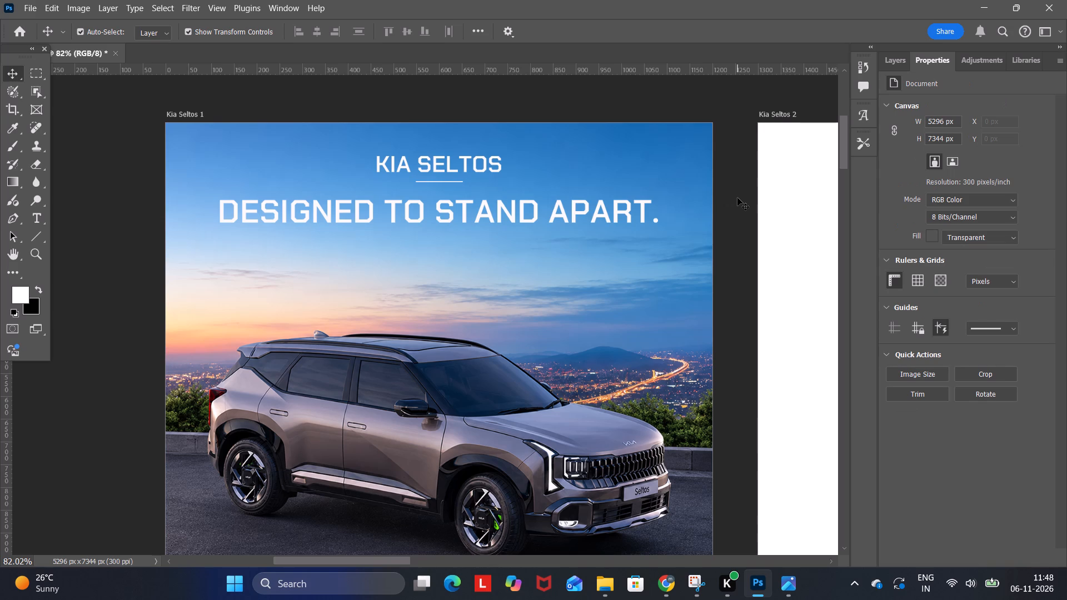
# Set the "KIA SELTOS" text size to 11 pt.
pyautogui.click(459, 166)
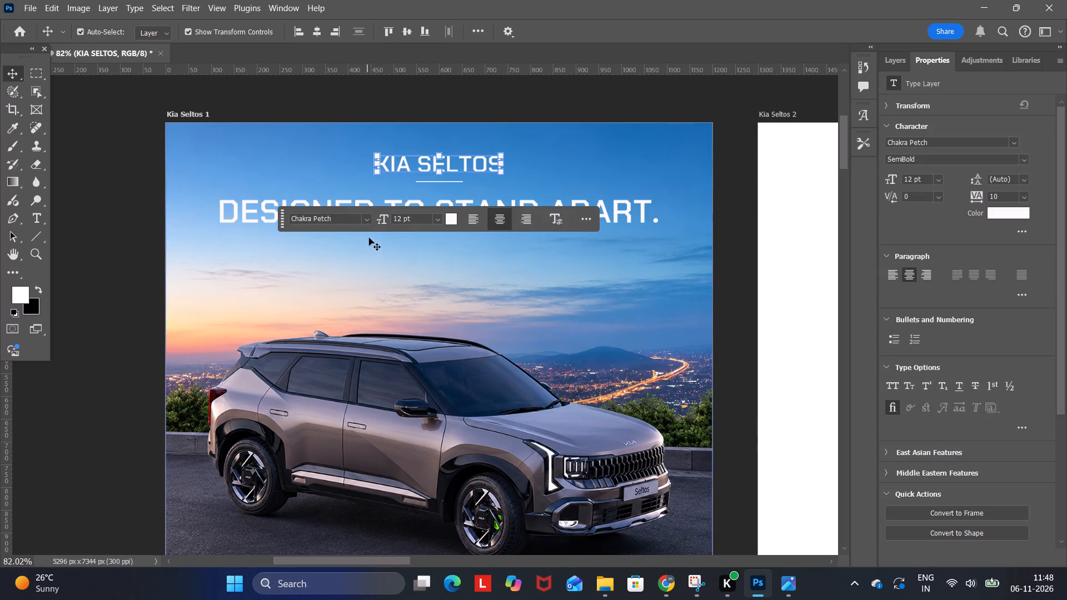
pyautogui.click(400, 219)
pyautogui.press('BackSpace')
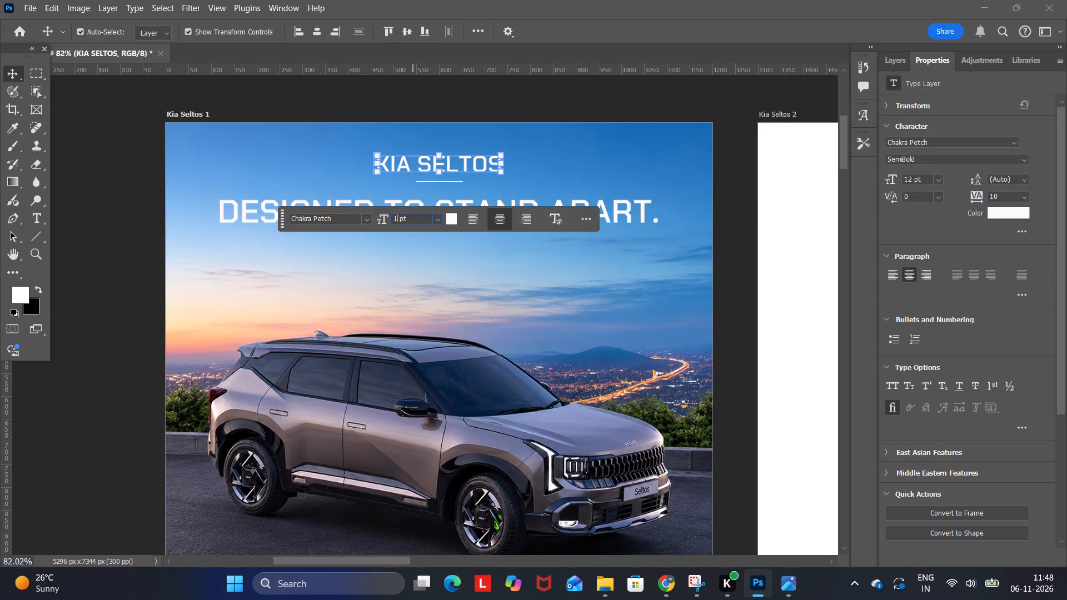
pyautogui.press('1')
pyautogui.press('Return')
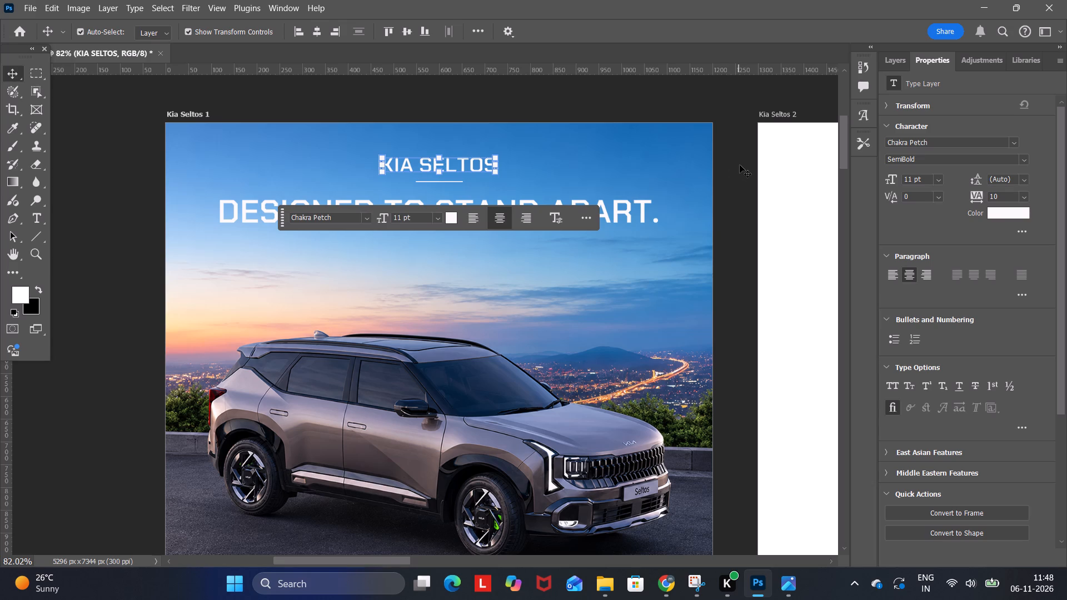
pyautogui.click(740, 165)
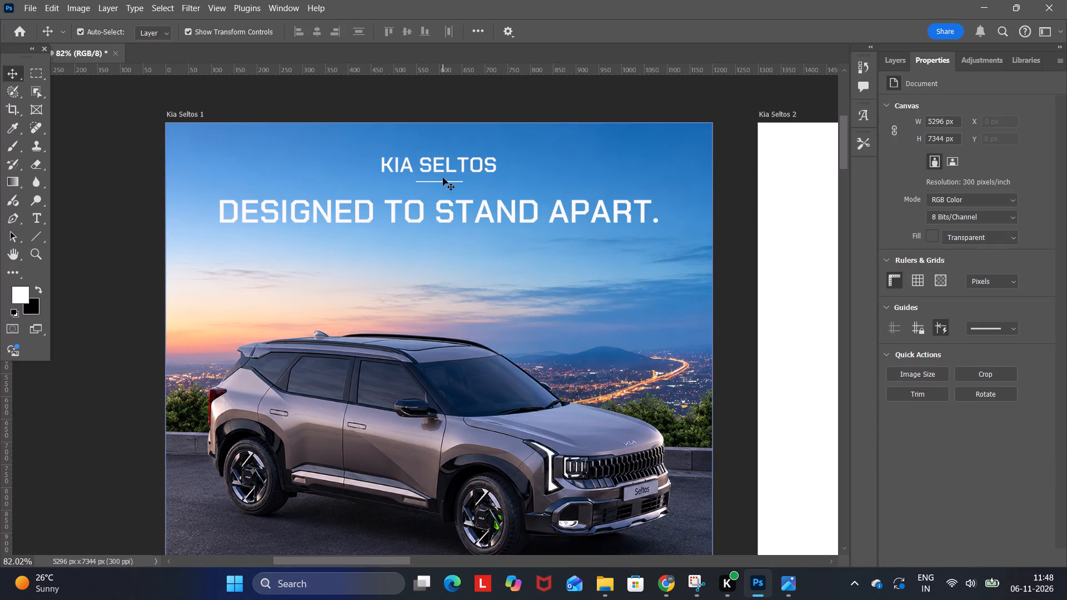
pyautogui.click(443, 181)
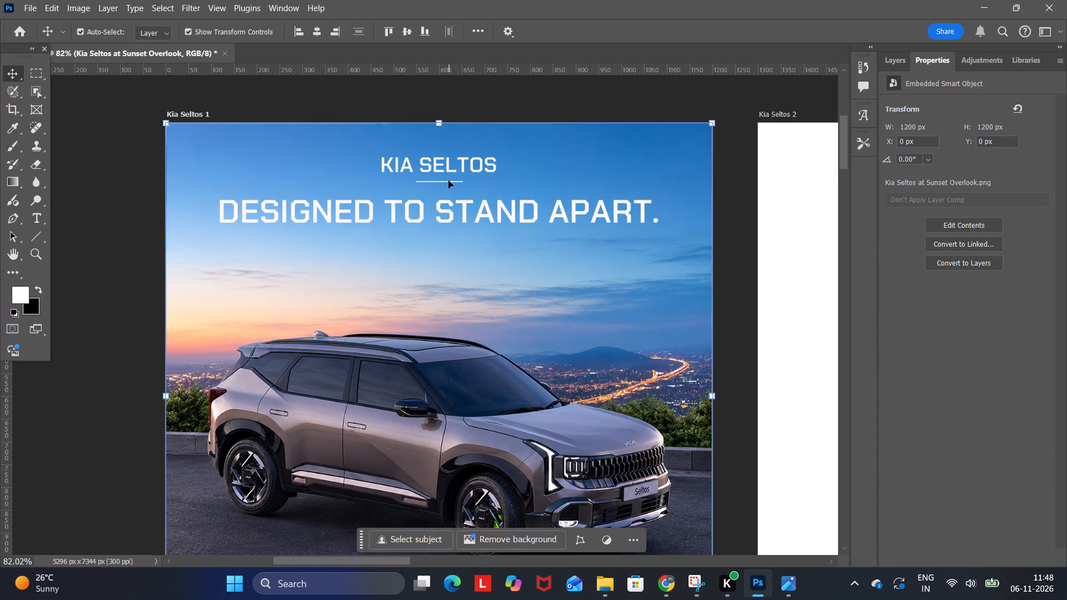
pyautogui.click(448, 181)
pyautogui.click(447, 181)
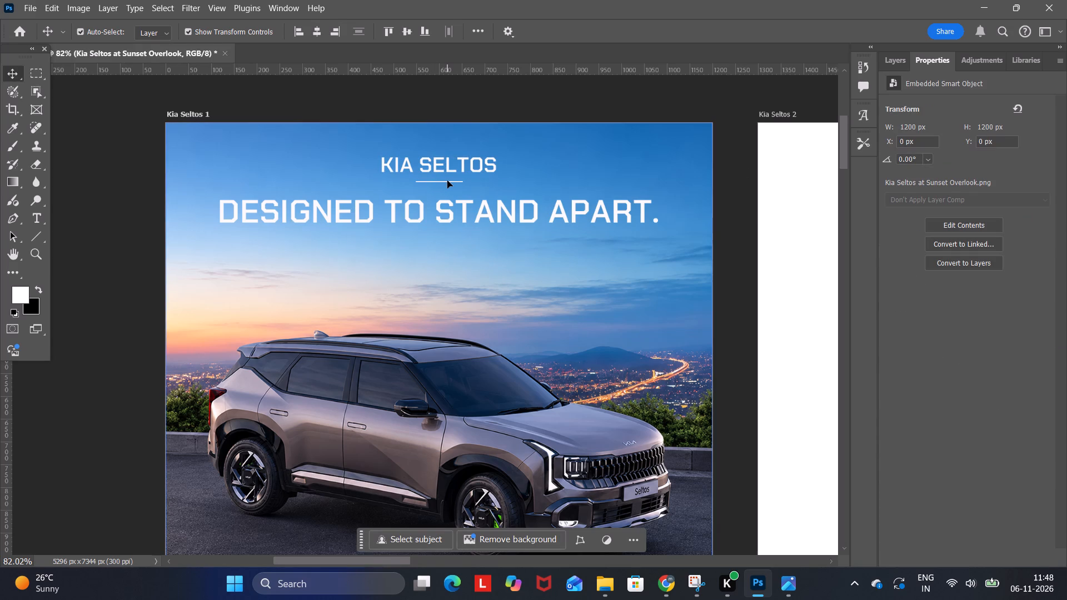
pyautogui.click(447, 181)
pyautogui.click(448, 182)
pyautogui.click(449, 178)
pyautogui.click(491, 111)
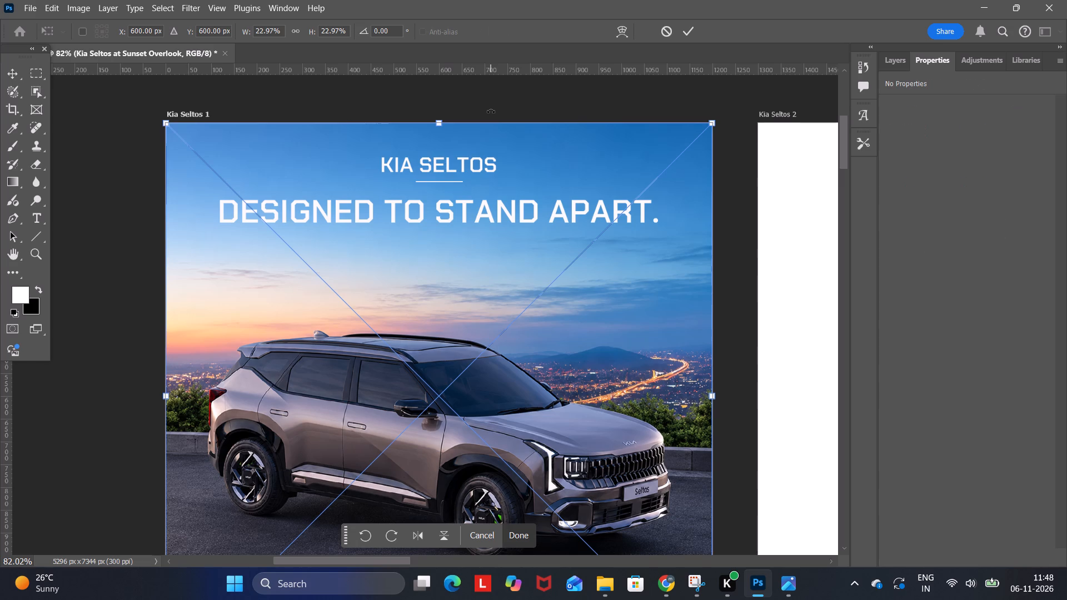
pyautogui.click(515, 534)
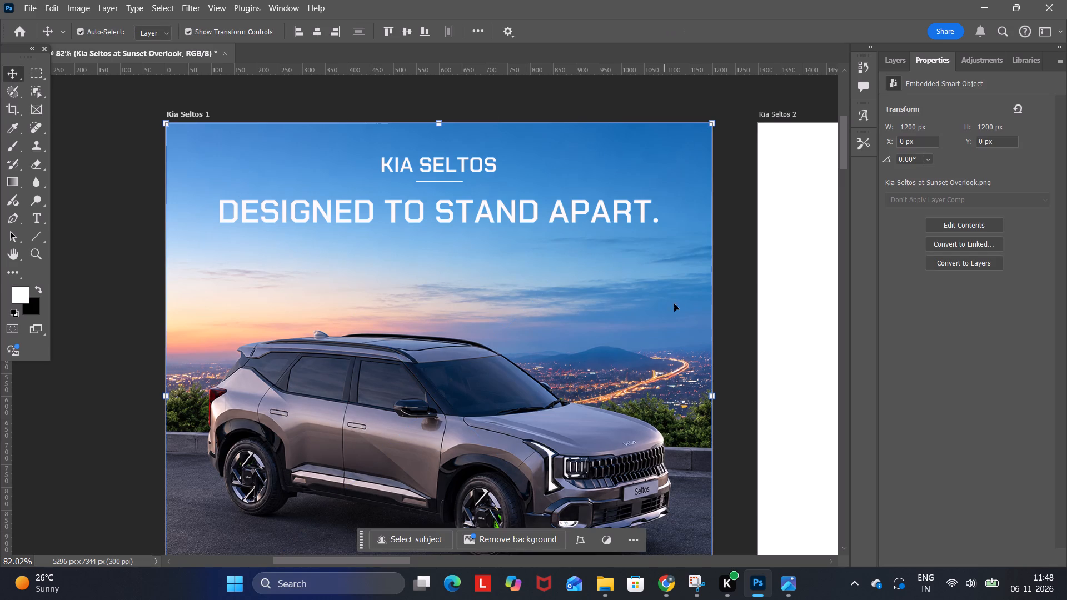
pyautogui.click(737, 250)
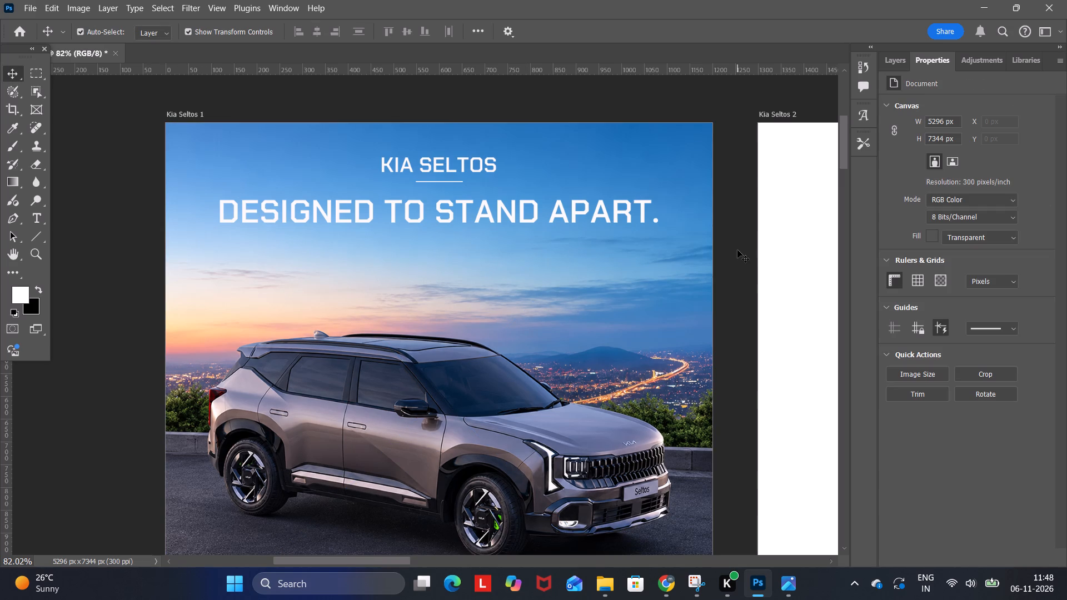
# Shorten the line under "KIA SELTOS" to about 76 px wide and centre it horizontally on the artboard.
pyautogui.click(445, 180)
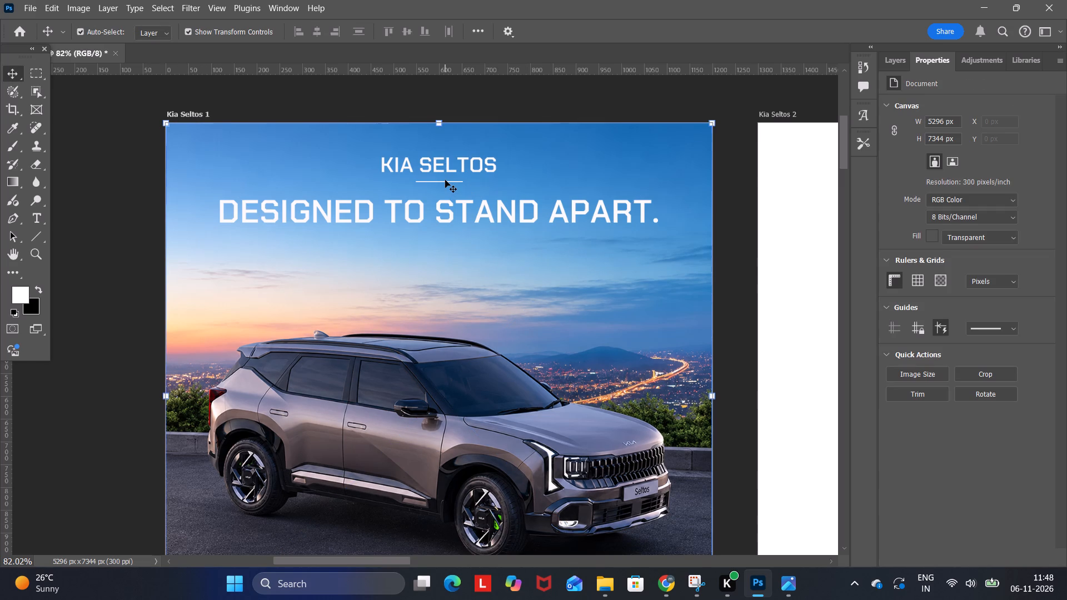
pyautogui.click(445, 180)
pyautogui.click(447, 182)
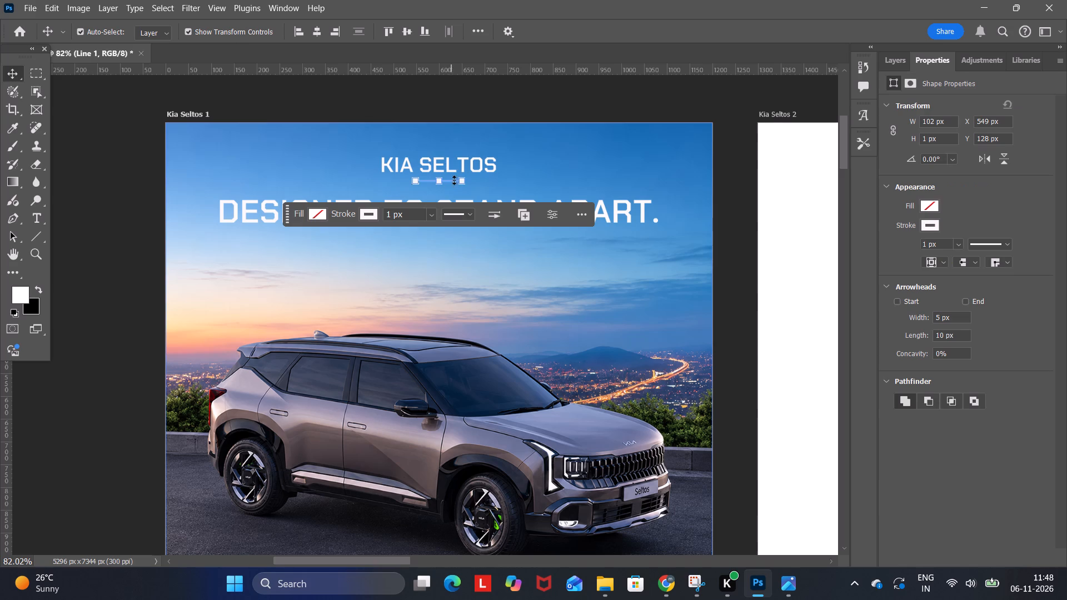
pyautogui.moveTo(461, 180); pyautogui.dragTo(451, 179)
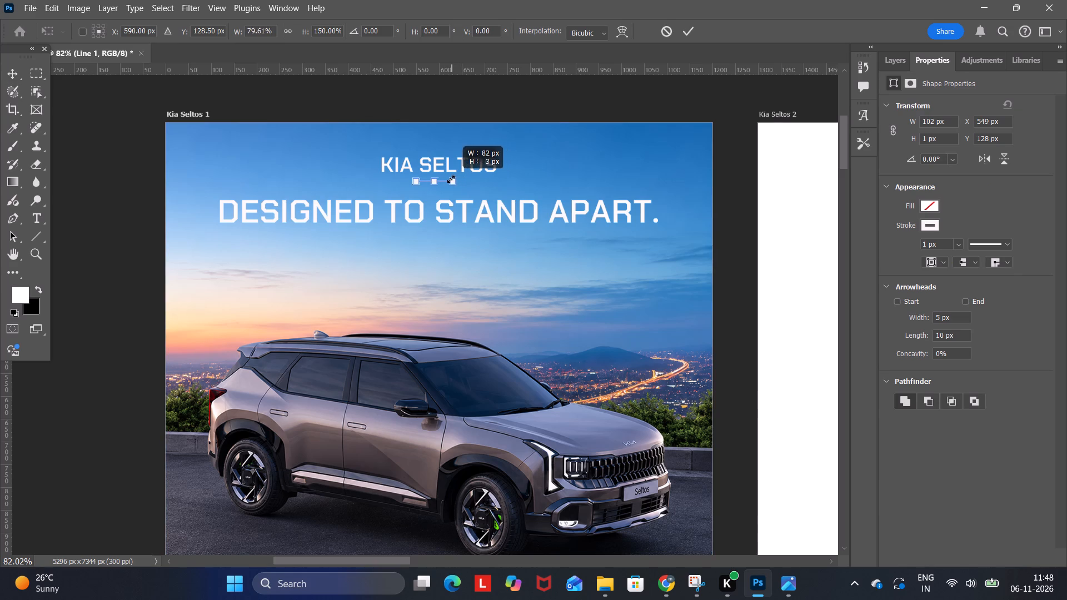
pyautogui.moveTo(451, 179); pyautogui.dragTo(450, 179)
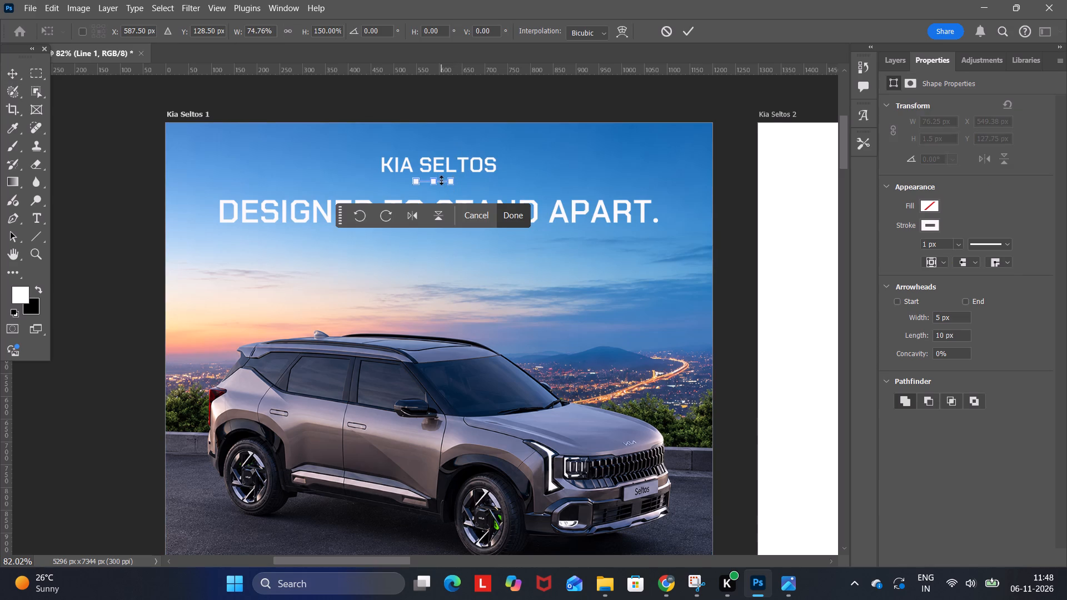
pyautogui.click(440, 181)
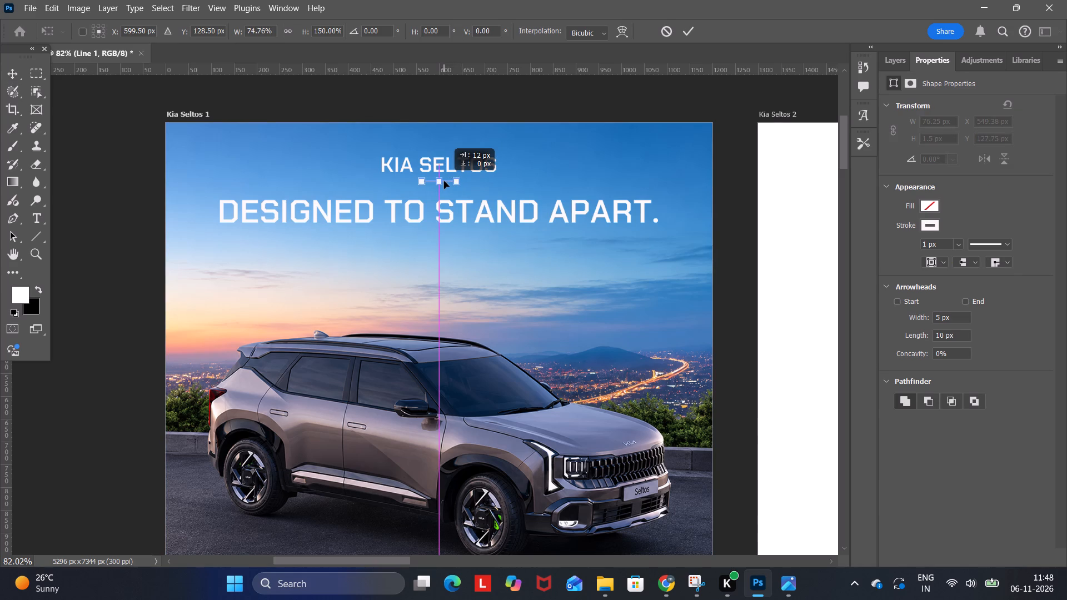
pyautogui.click(724, 176)
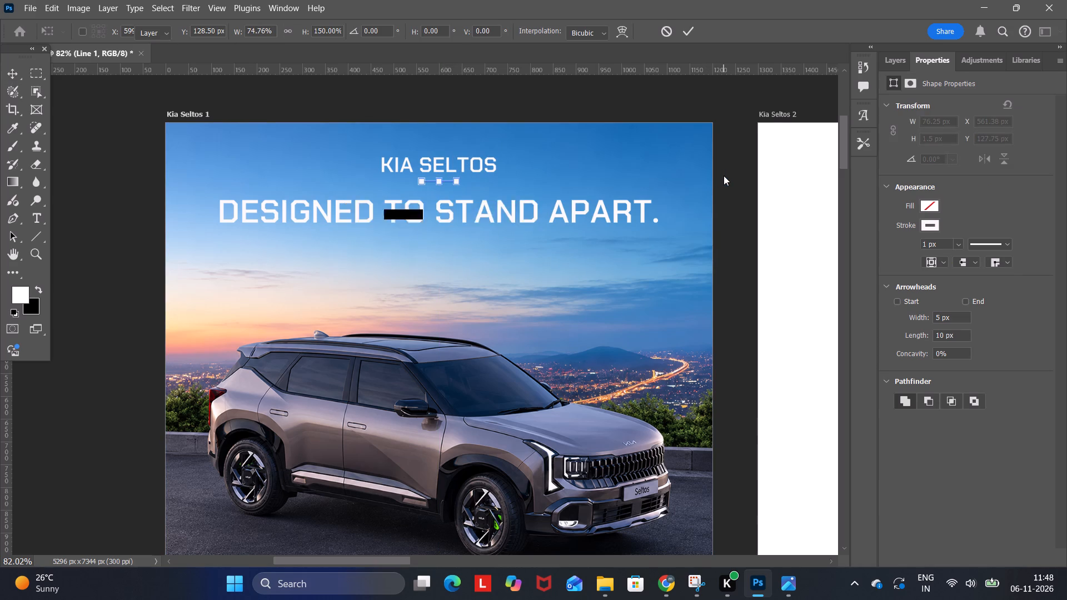
pyautogui.click(724, 176)
pyautogui.click(725, 175)
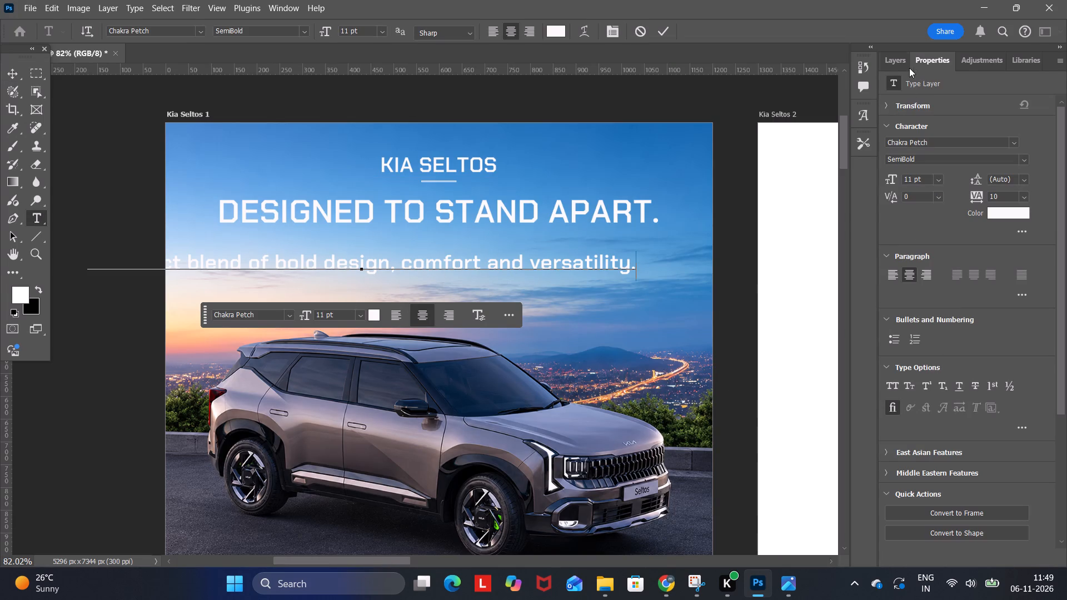
# Set the subheading's font weight to Medium.
pyautogui.click(1028, 160)
pyautogui.click(962, 206)
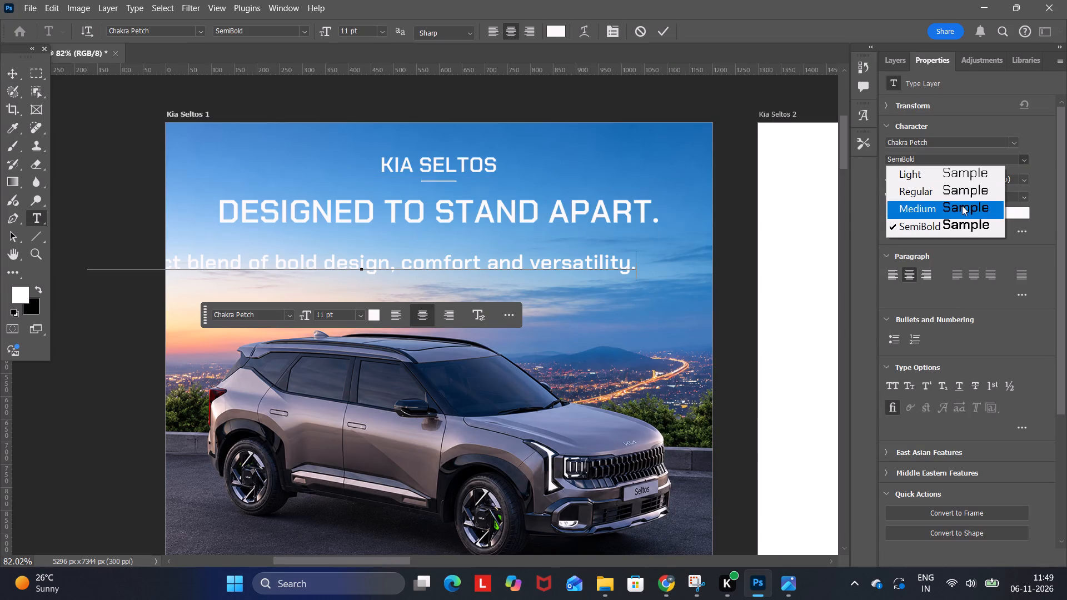
pyautogui.click(12, 71)
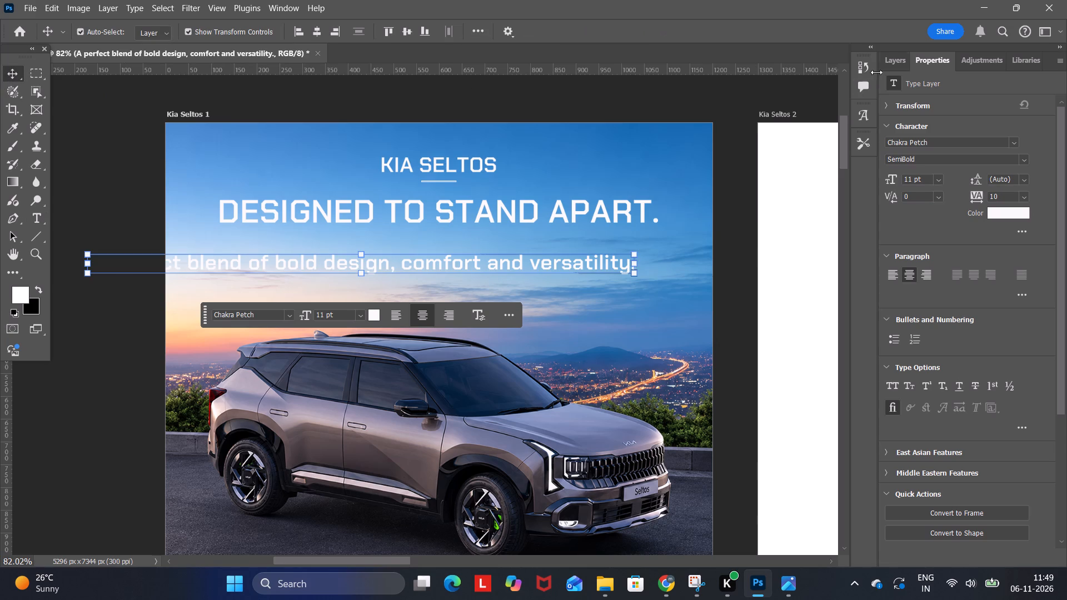
pyautogui.click(1025, 158)
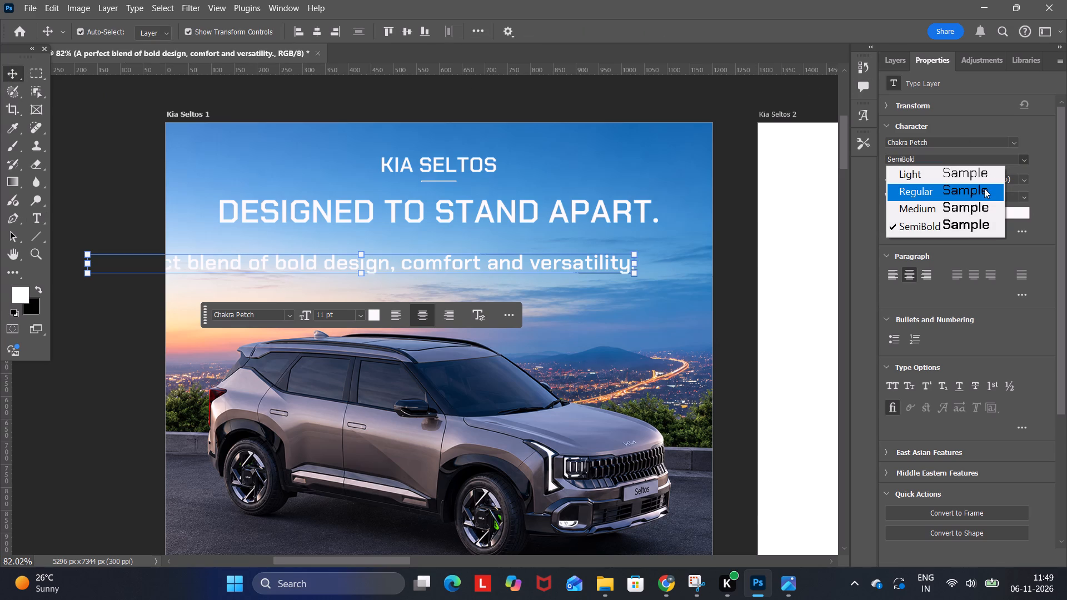
pyautogui.click(941, 207)
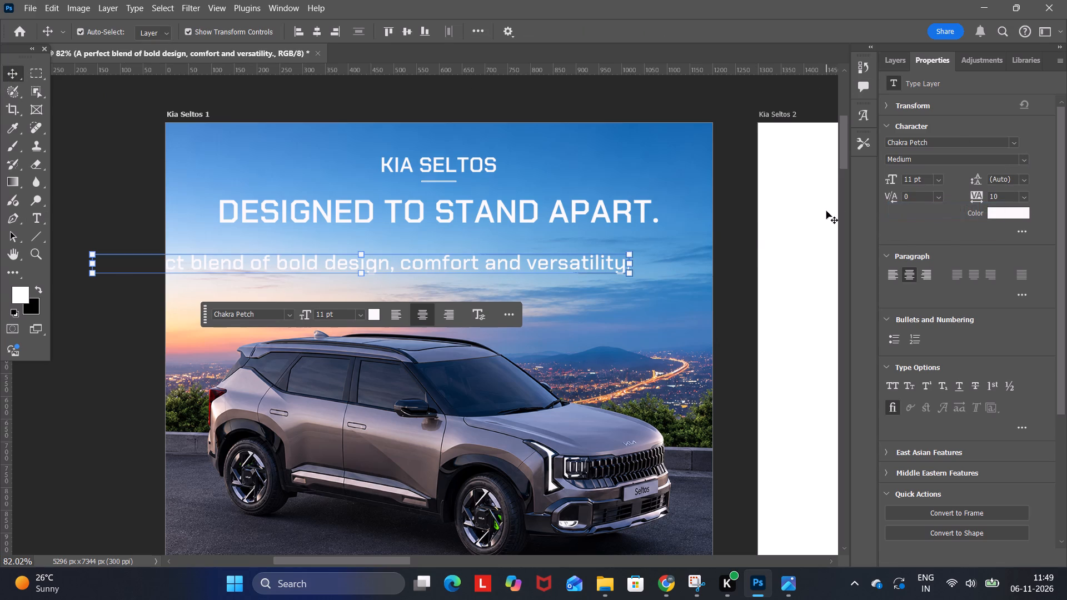
# Set the subheading's text size to 8 pt.
pyautogui.click(322, 313)
pyautogui.press('BackSpace')
pyautogui.press('BackSpace')
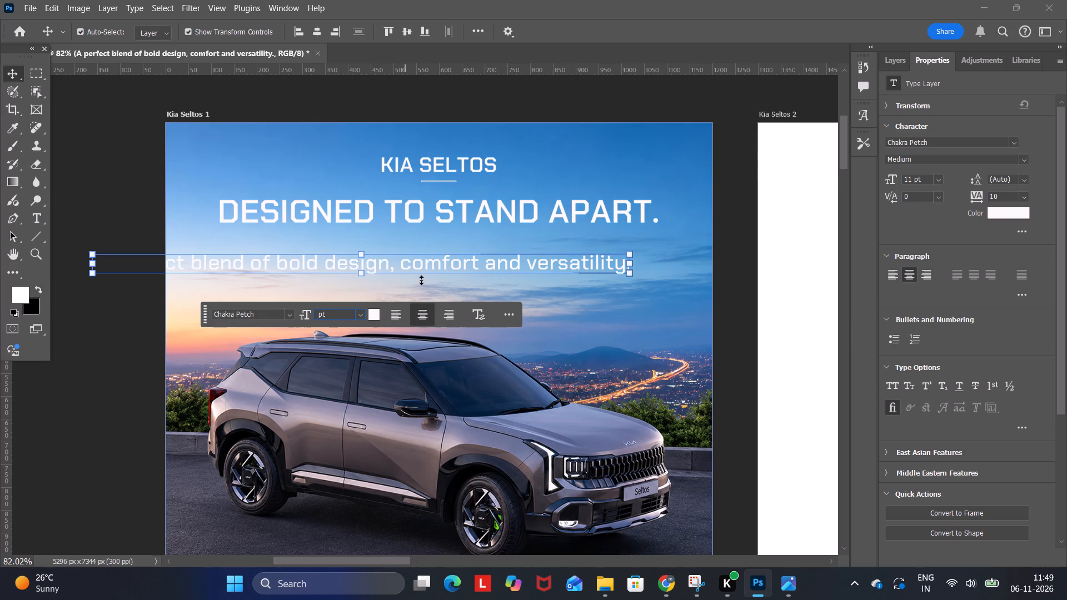
pyautogui.press('8')
pyautogui.press('Return')
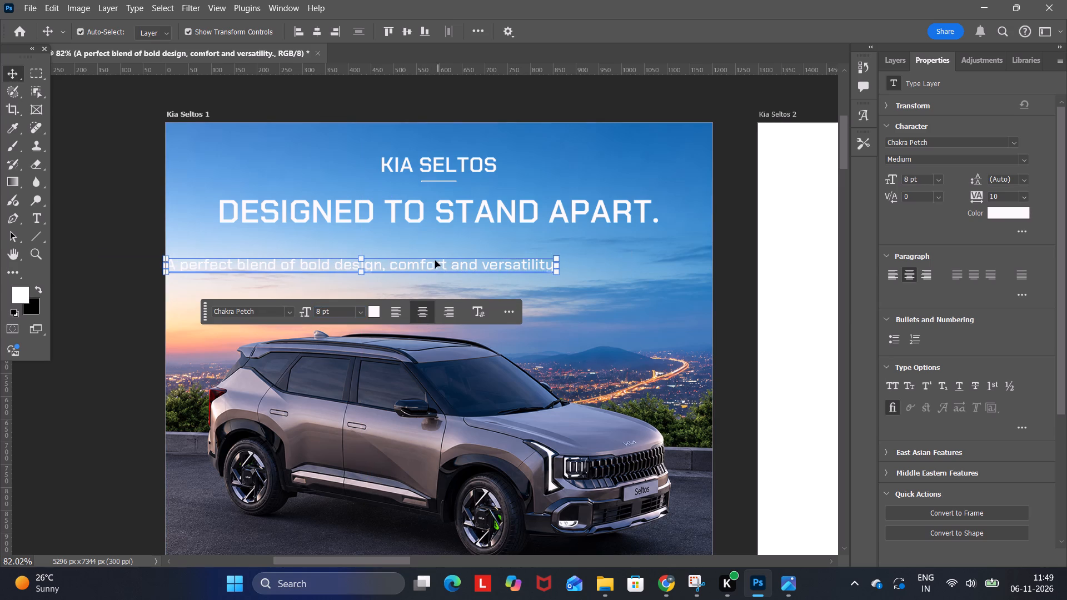
# Move the subheading up close beneath "DESIGNED TO STAND APART." and centre it horizontally on the artboard.
pyautogui.moveTo(433, 269); pyautogui.dragTo(508, 256)
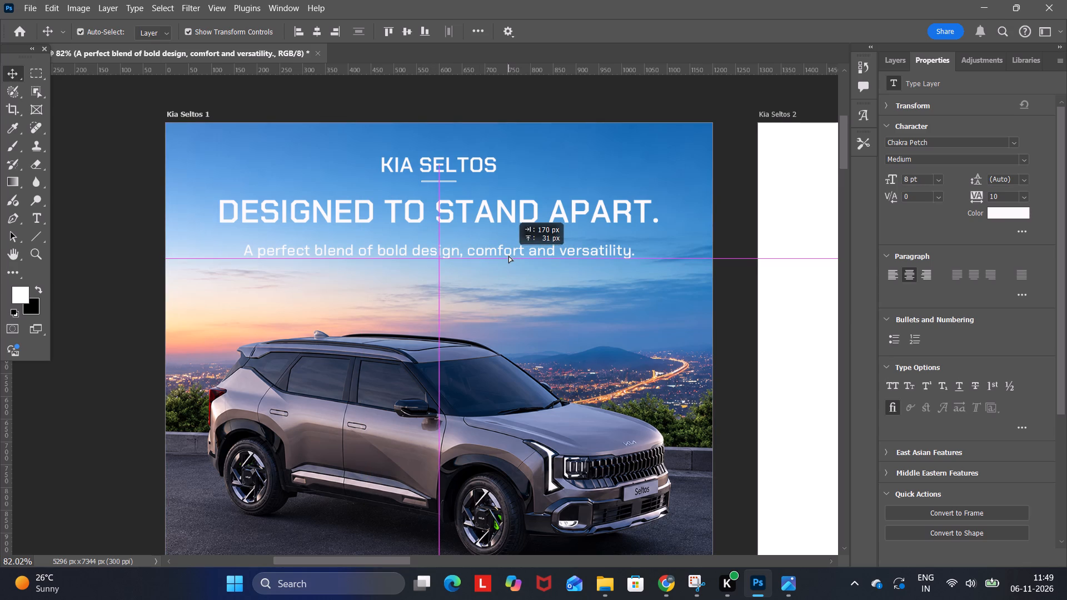
pyautogui.moveTo(508, 256); pyautogui.dragTo(508, 255)
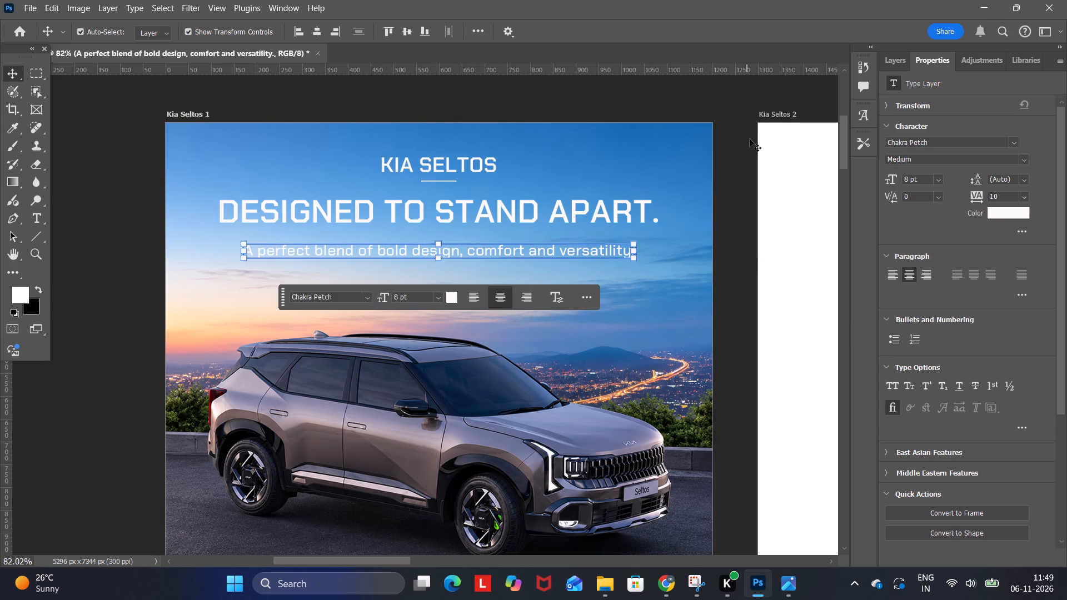
pyautogui.click(740, 141)
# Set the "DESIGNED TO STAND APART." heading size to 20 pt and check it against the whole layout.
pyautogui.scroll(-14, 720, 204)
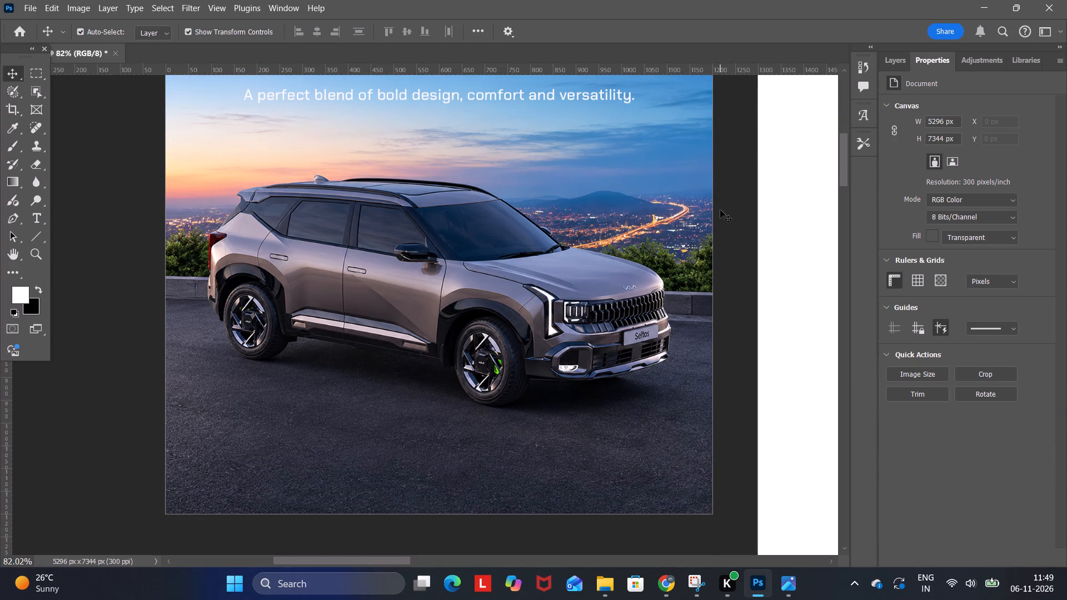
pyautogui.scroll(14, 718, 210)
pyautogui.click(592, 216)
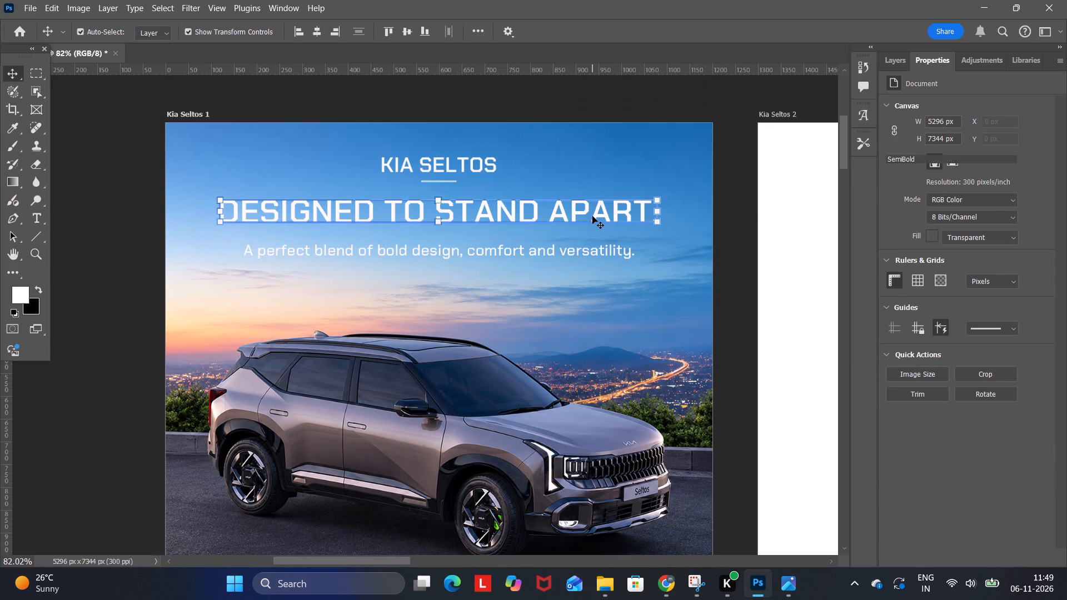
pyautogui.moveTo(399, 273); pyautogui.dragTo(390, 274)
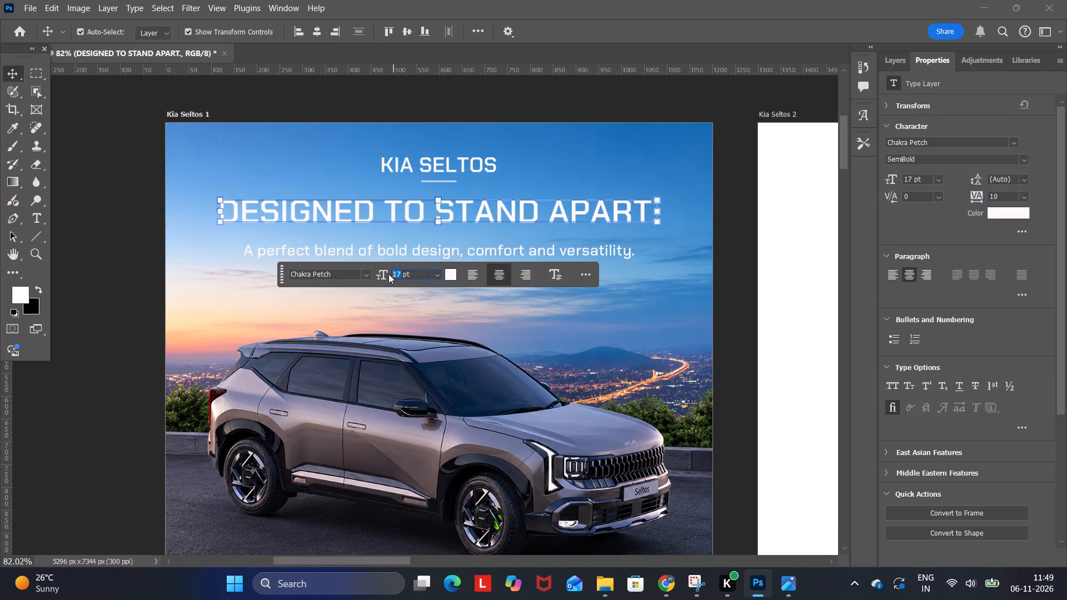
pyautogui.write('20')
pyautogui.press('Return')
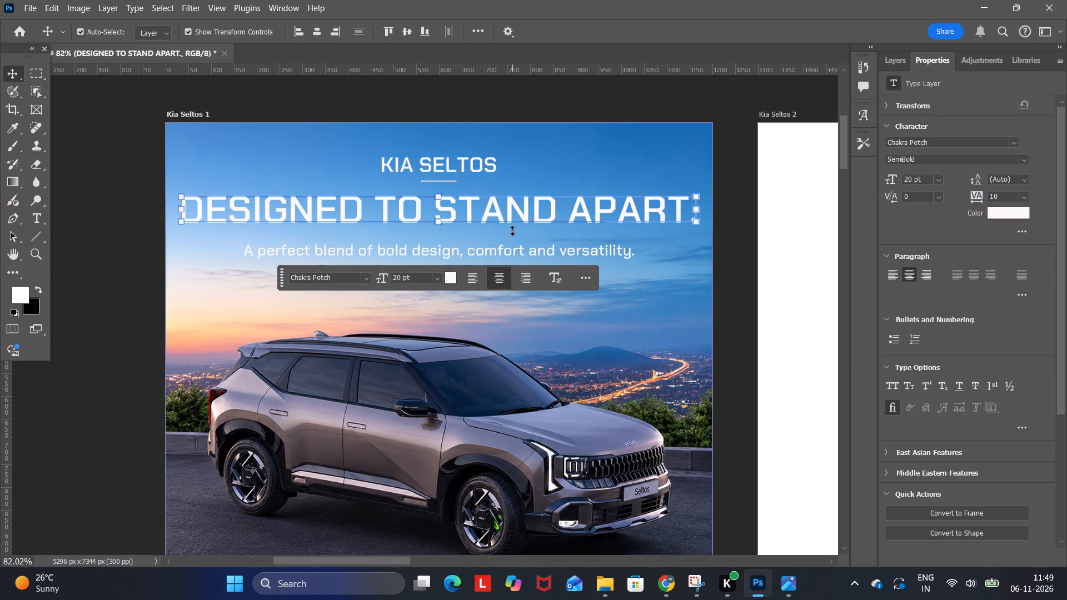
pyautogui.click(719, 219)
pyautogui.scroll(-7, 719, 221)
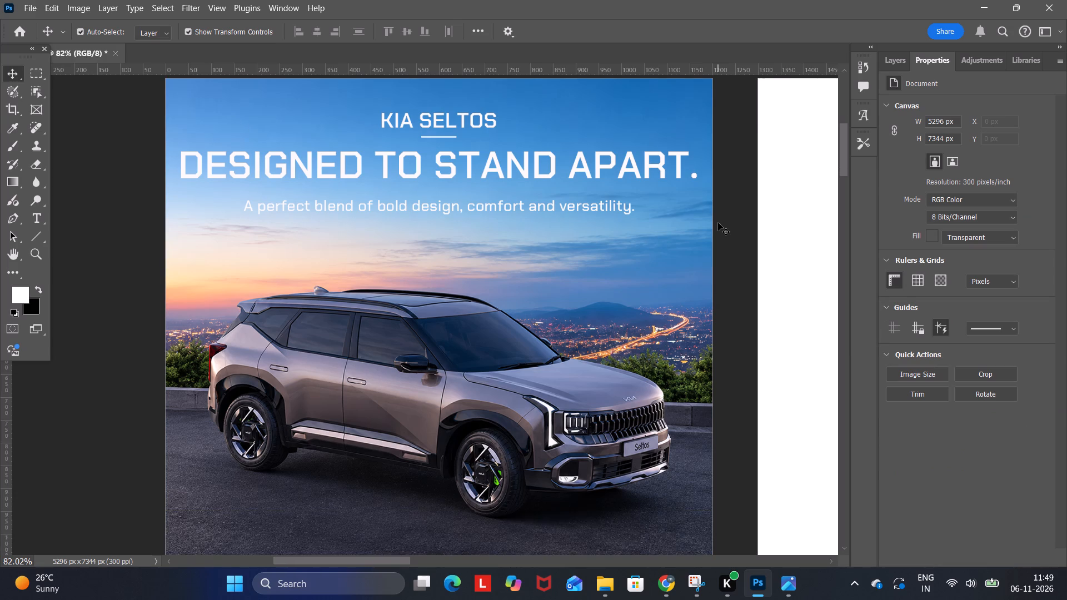
# Set the "DESIGNED TO STAND APART." heading size to 19 pt.
pyautogui.scroll(6, 718, 223)
pyautogui.click(585, 207)
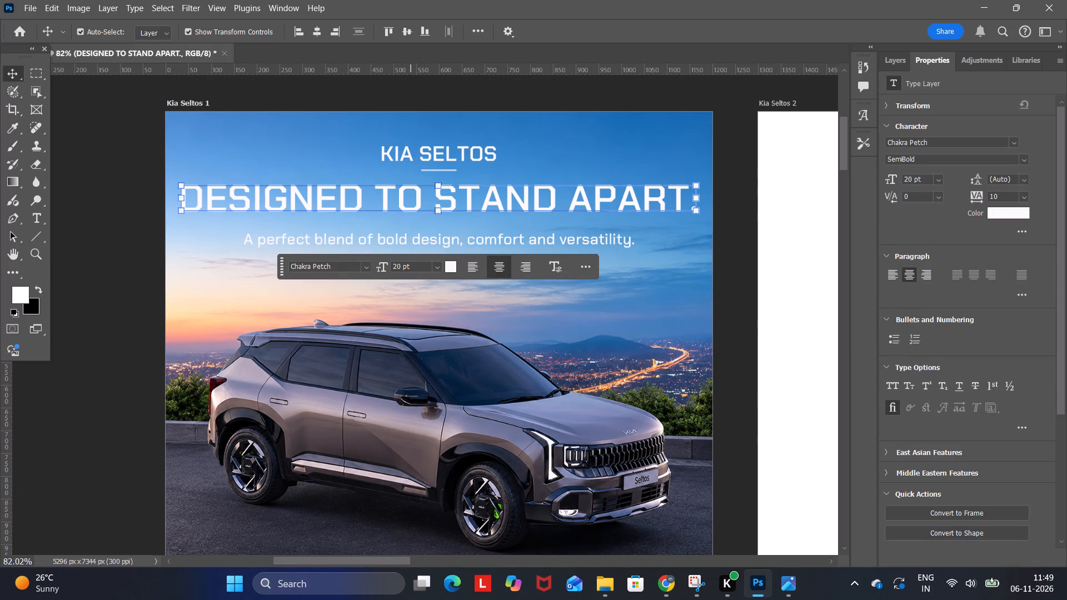
pyautogui.moveTo(400, 266); pyautogui.dragTo(383, 266)
pyautogui.write('19')
pyautogui.press('Return')
pyautogui.click(738, 210)
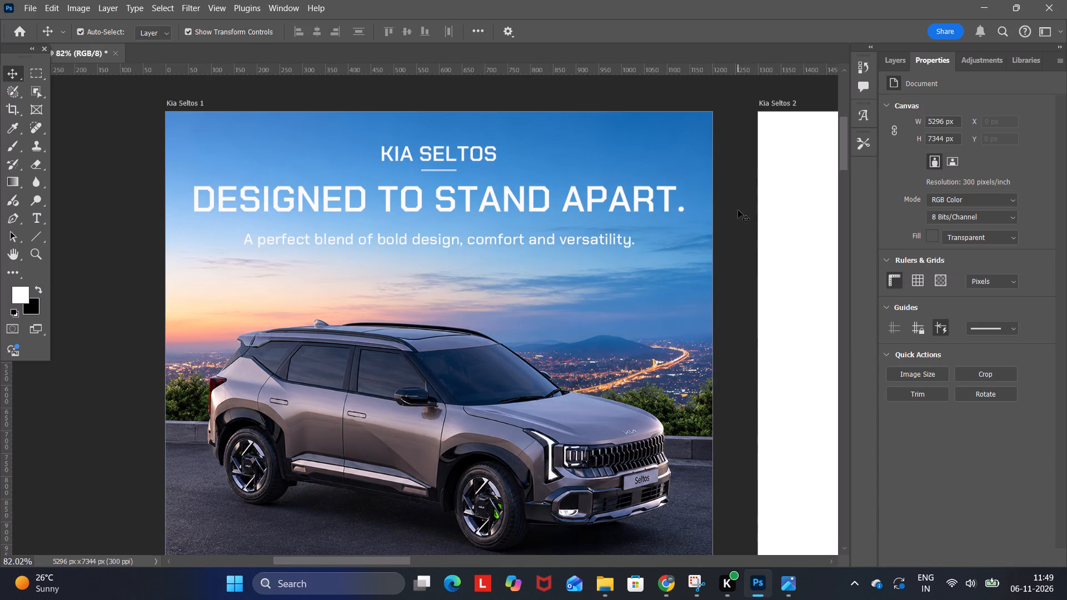
# Centre the "DESIGNED TO STAND APART." heading horizontally and stretch only its height to about 121%.
pyautogui.click(441, 191)
pyautogui.click(438, 211)
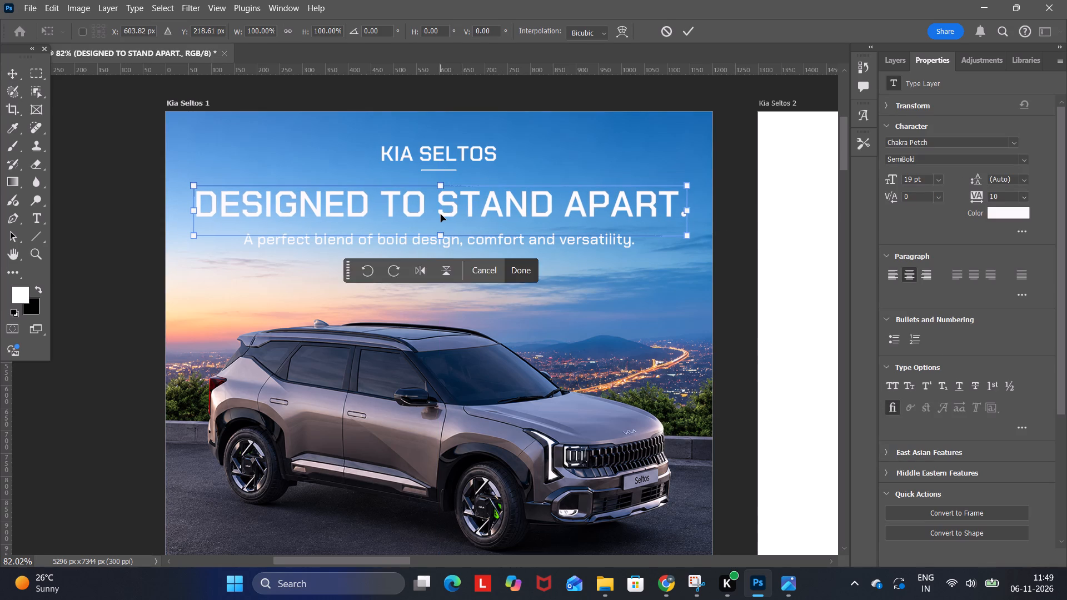
pyautogui.click(441, 214)
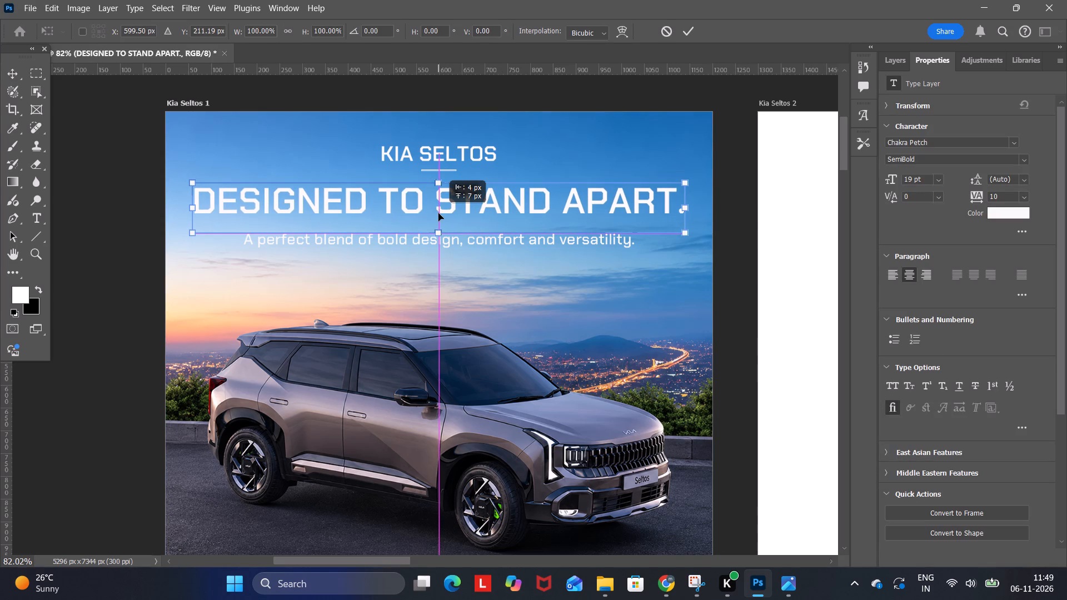
pyautogui.moveTo(437, 232); pyautogui.dragTo(437, 238)
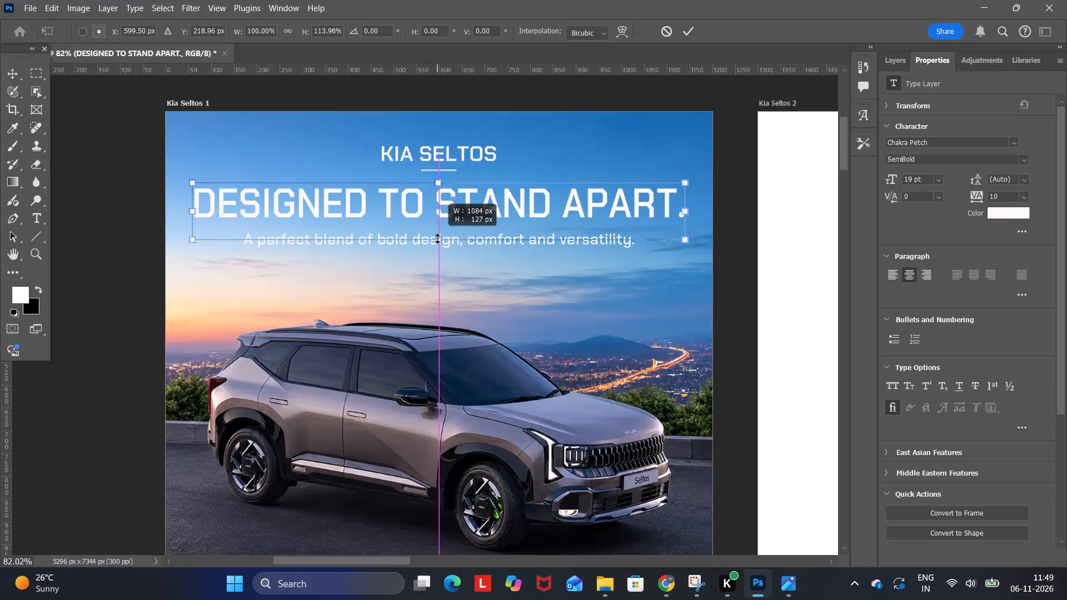
pyautogui.moveTo(437, 238); pyautogui.dragTo(437, 242)
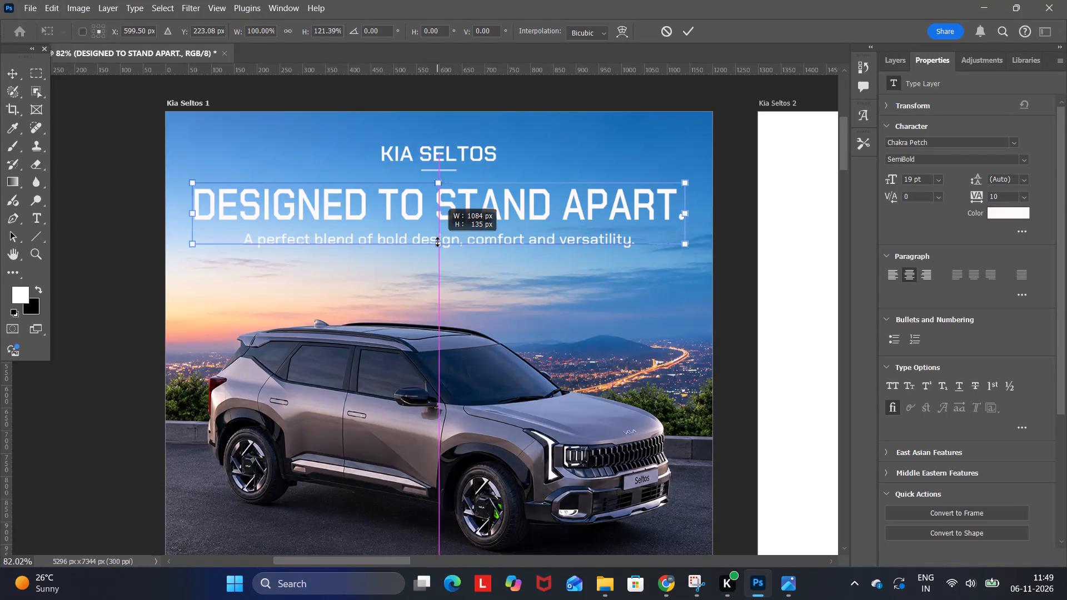
pyautogui.moveTo(437, 242); pyautogui.dragTo(438, 242)
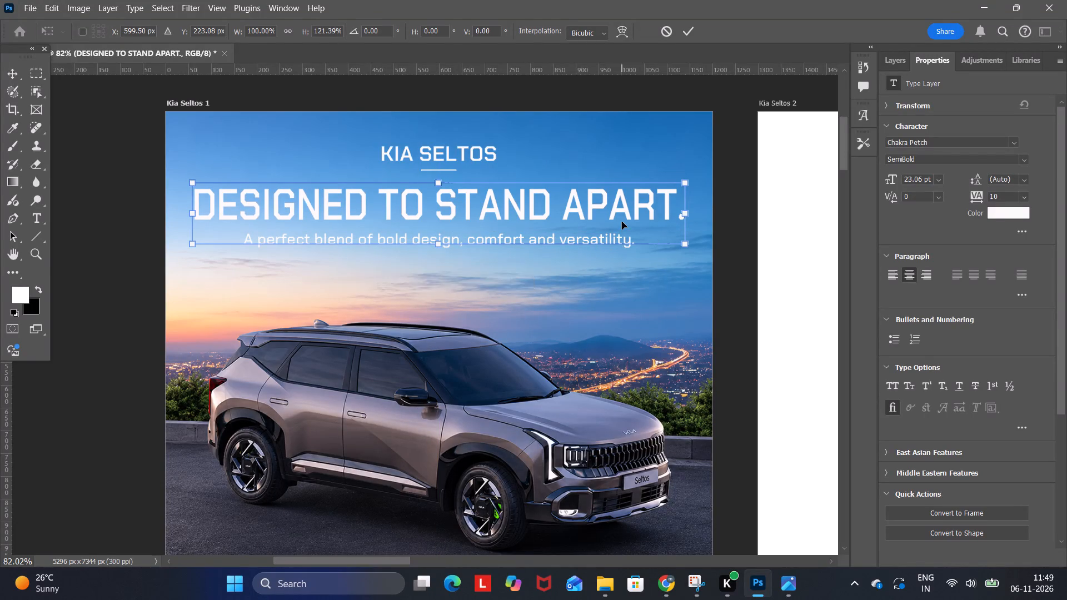
pyautogui.doubleClick(622, 222)
# Delete the full stop at the end of the "DESIGNED TO STAND APART." heading.
pyautogui.doubleClick(669, 212)
pyautogui.click(690, 217)
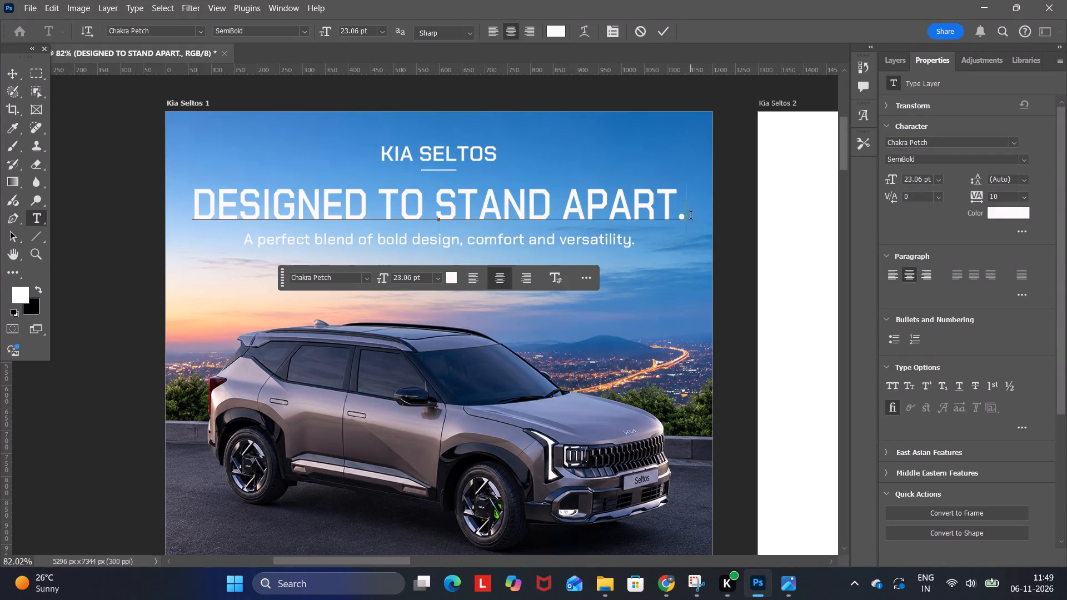
pyautogui.press('BackSpace')
pyautogui.click(727, 206)
pyautogui.click(727, 206)
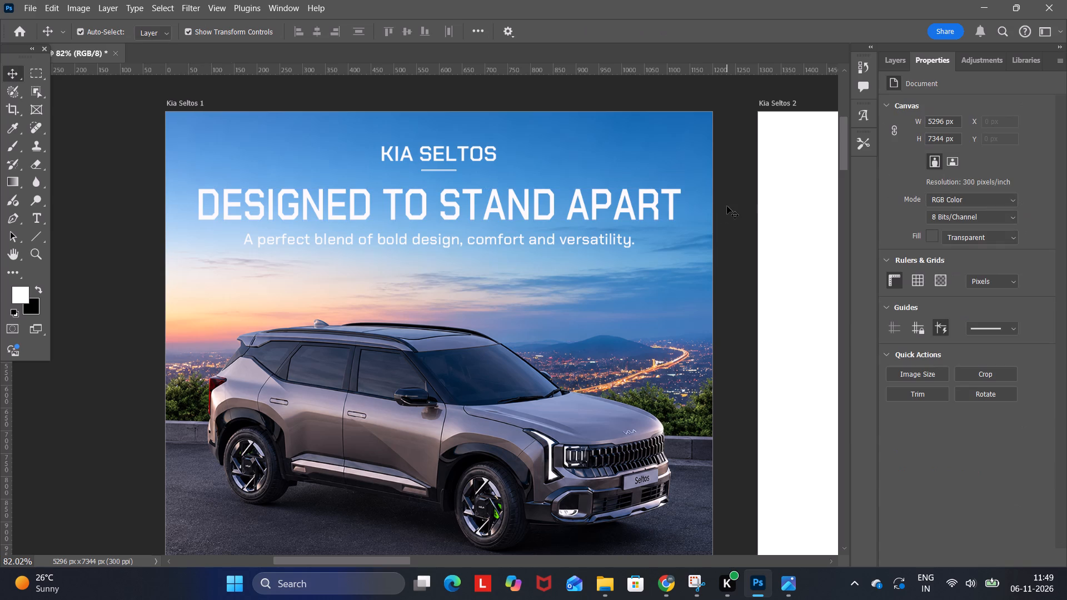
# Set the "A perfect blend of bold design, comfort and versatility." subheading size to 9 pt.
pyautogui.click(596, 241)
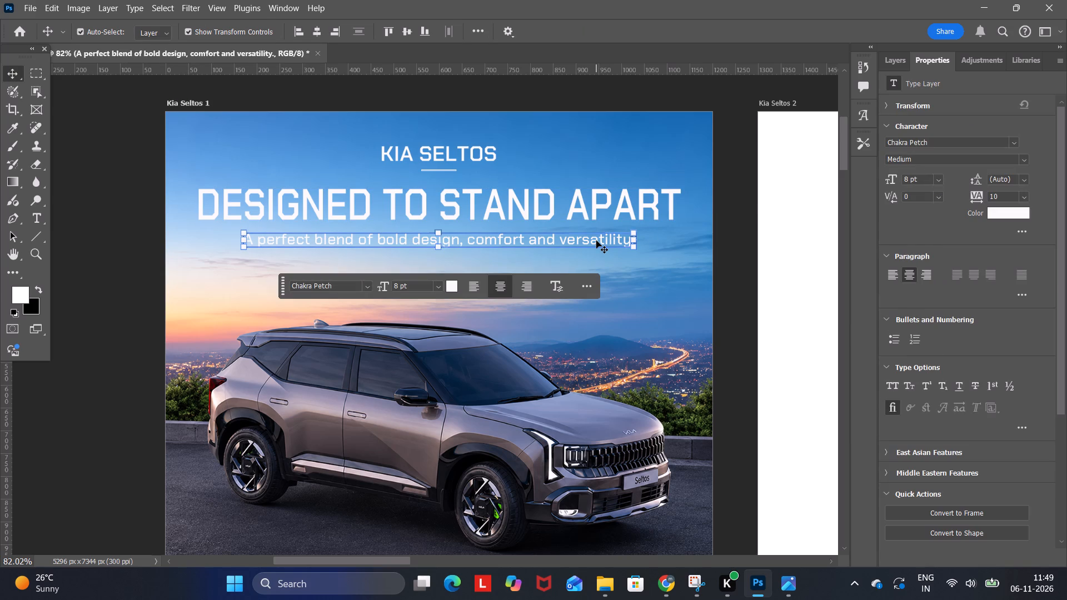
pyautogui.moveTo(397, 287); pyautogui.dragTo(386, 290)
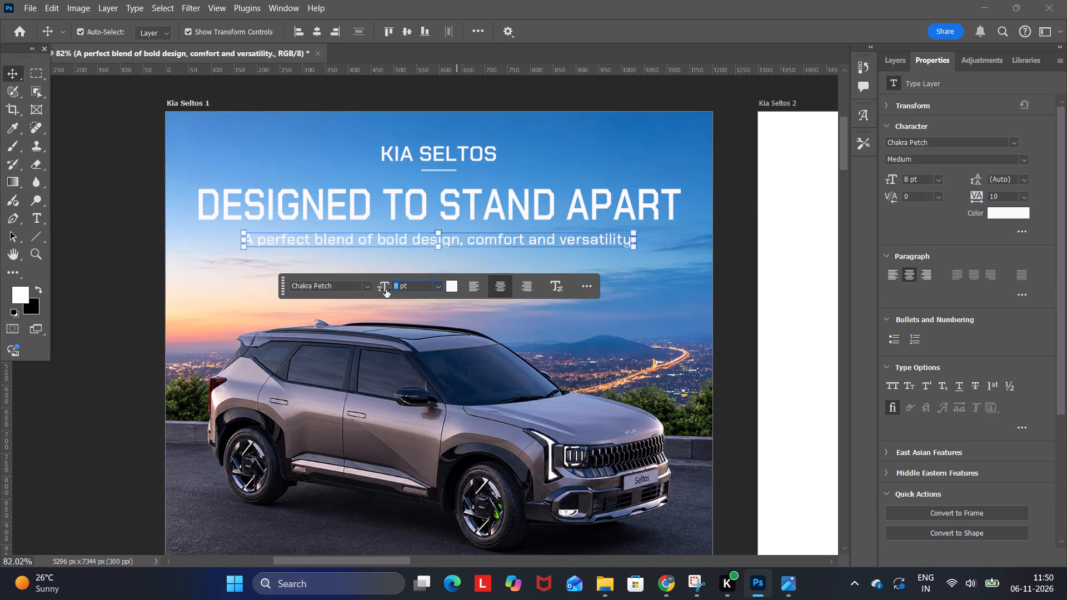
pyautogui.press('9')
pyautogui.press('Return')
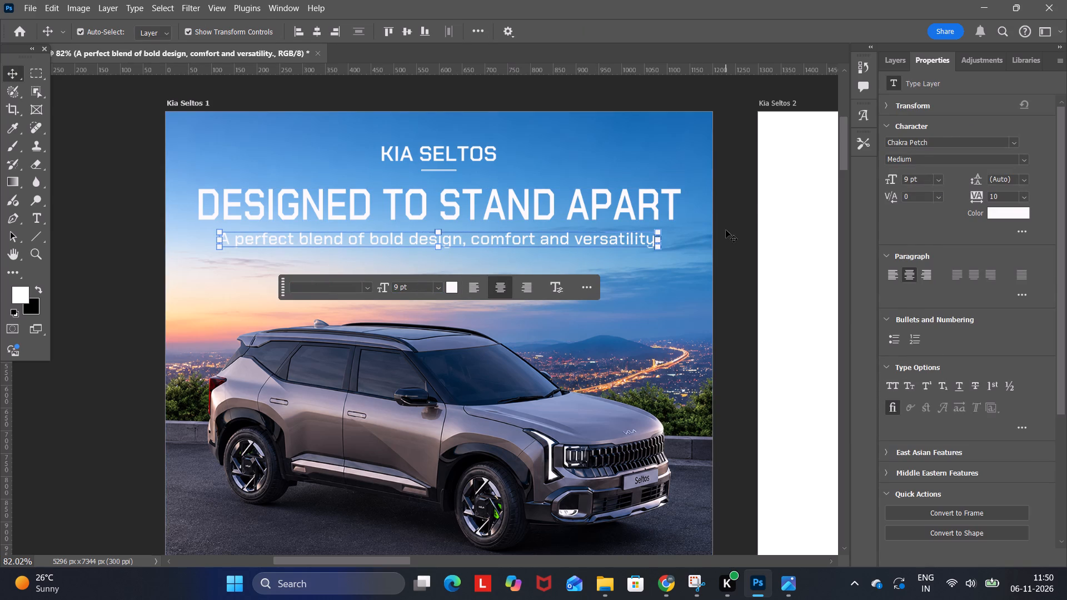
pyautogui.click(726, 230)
# Nudge the car image on the Kia Seltos 1 artboard upwards to a Y position of about -56 px.
pyautogui.scroll(-16, 705, 248)
pyautogui.scroll(14, 705, 249)
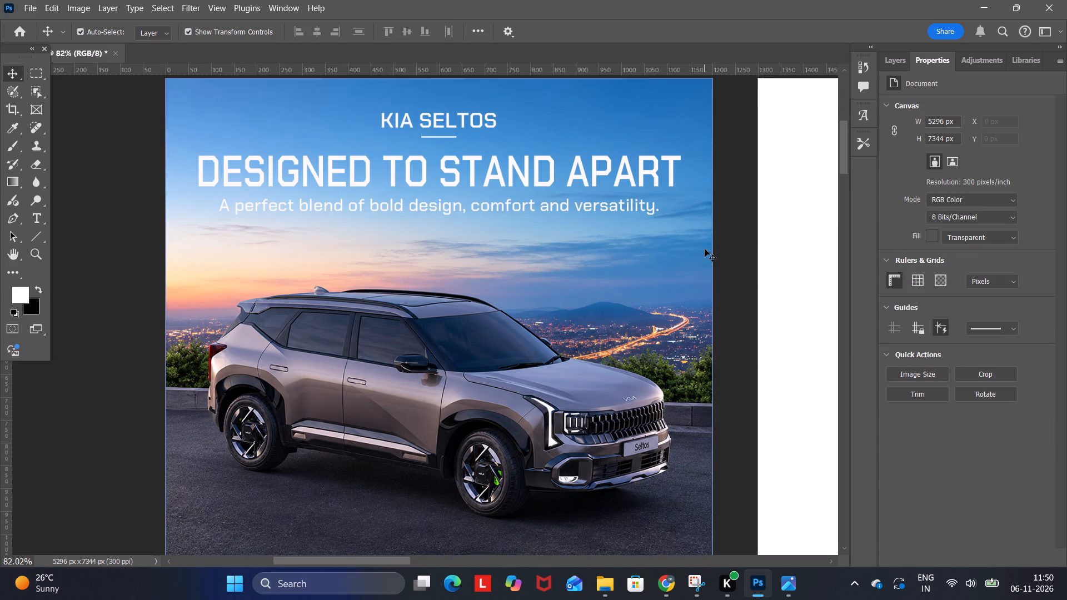
pyautogui.scroll(1, 705, 249)
pyautogui.click(538, 318)
pyautogui.press('Up')
pyautogui.press('Up')
pyautogui.press('Up')
pyautogui.press('Up')
pyautogui.press('Up')
pyautogui.press('Up')
pyautogui.press('Up')
pyautogui.press('Up')
pyautogui.press('Up')
pyautogui.press('Up')
pyautogui.press('Up')
pyautogui.press('Up')
pyautogui.press('Up')
pyautogui.press('Up')
pyautogui.press('Up')
pyautogui.press('Up')
pyautogui.press('Up')
pyautogui.press('Up')
pyautogui.press('Up')
pyautogui.press('Up')
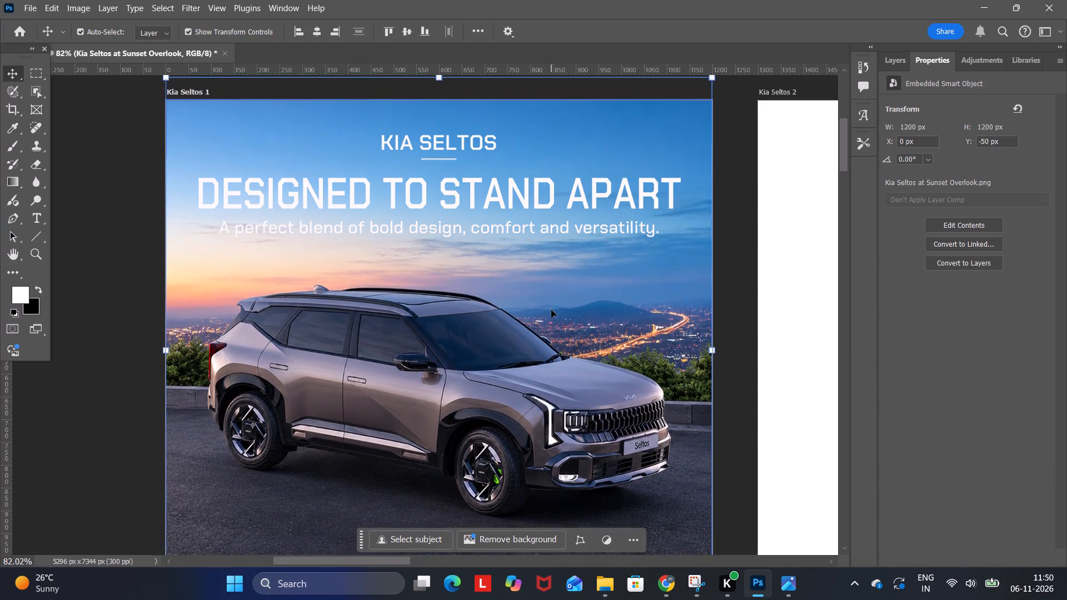
# Nudge the "A perfect blend of bold design, comfort and versatility." subheading slightly down, away from the main heading.
pyautogui.scroll(3, 576, 294)
pyautogui.scroll(-4, 581, 293)
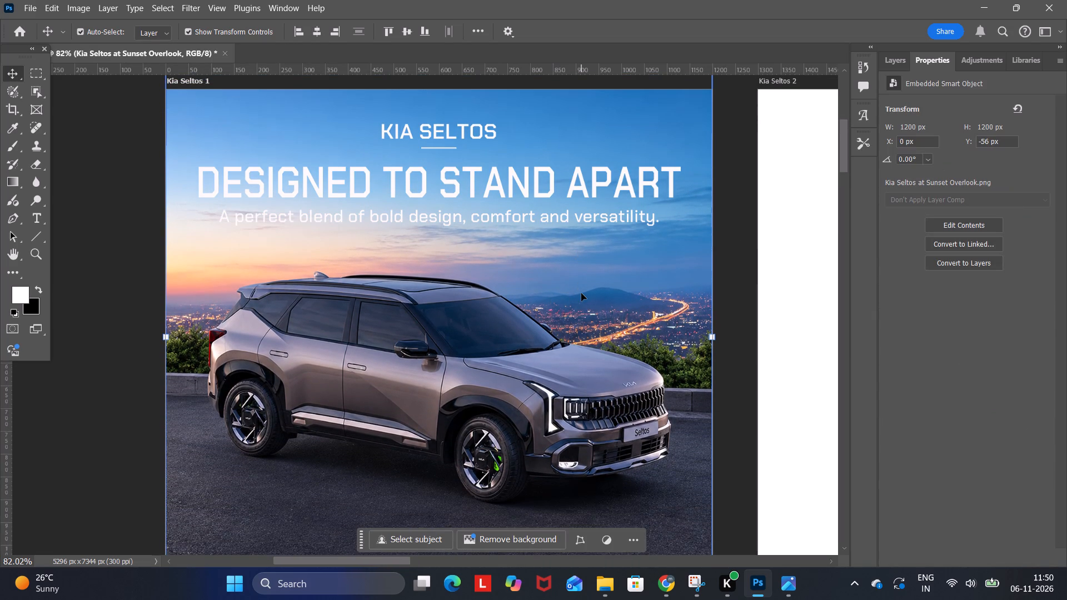
pyautogui.scroll(-2, 581, 294)
pyautogui.scroll(4, 581, 294)
pyautogui.scroll(-1, 581, 294)
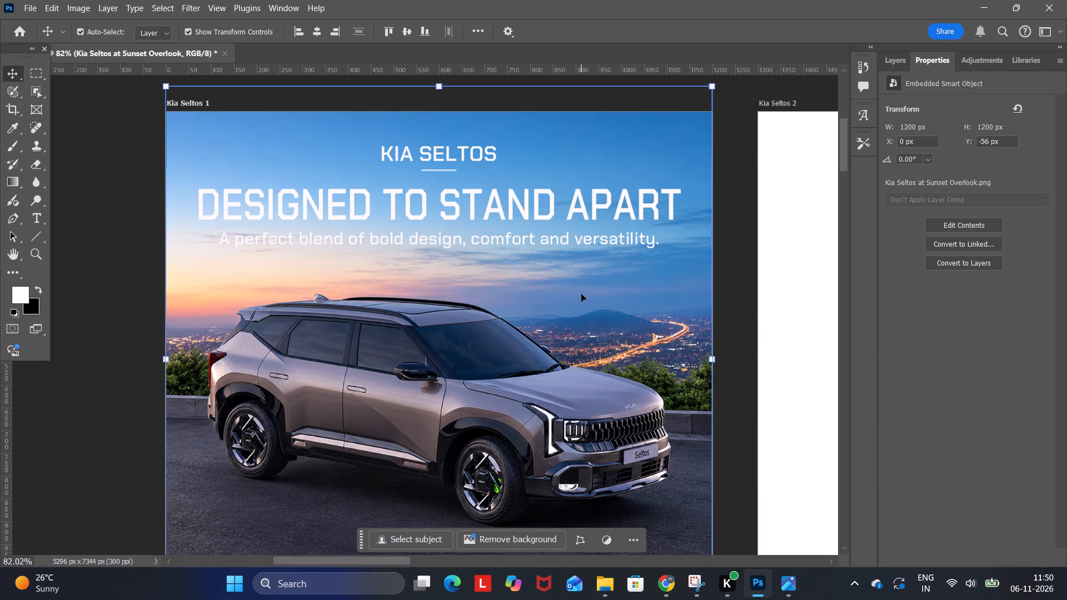
pyautogui.scroll(-2, 581, 294)
pyautogui.scroll(2, 581, 294)
pyautogui.scroll(-1, 634, 284)
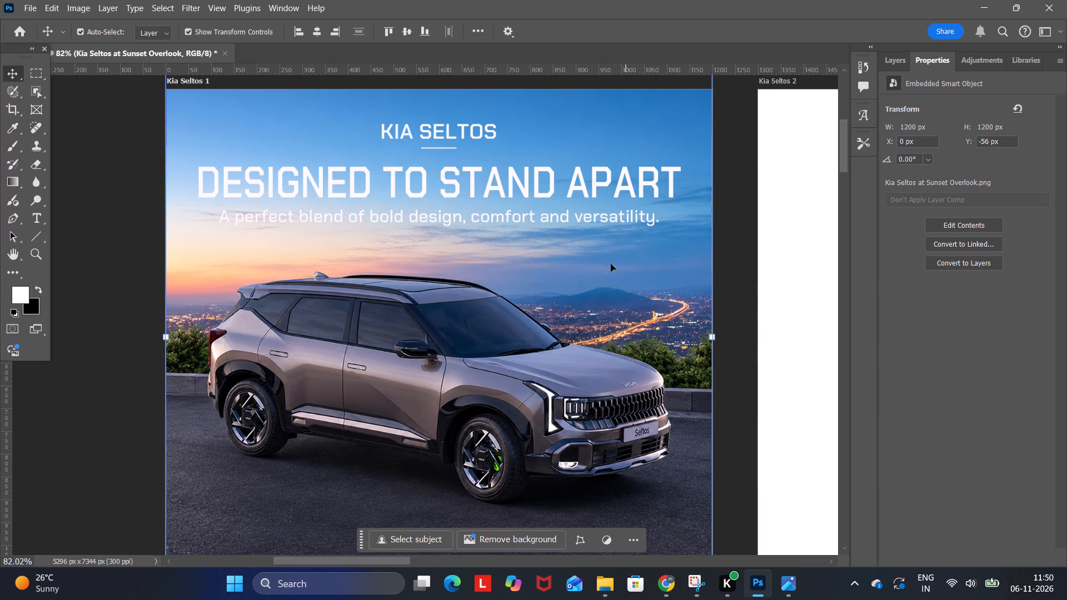
pyautogui.click(550, 217)
pyautogui.press('Down')
pyautogui.press('Down')
pyautogui.press('Down')
pyautogui.press('Down')
pyautogui.press('Down')
pyautogui.press('Down')
pyautogui.press('Down')
pyautogui.press('Down')
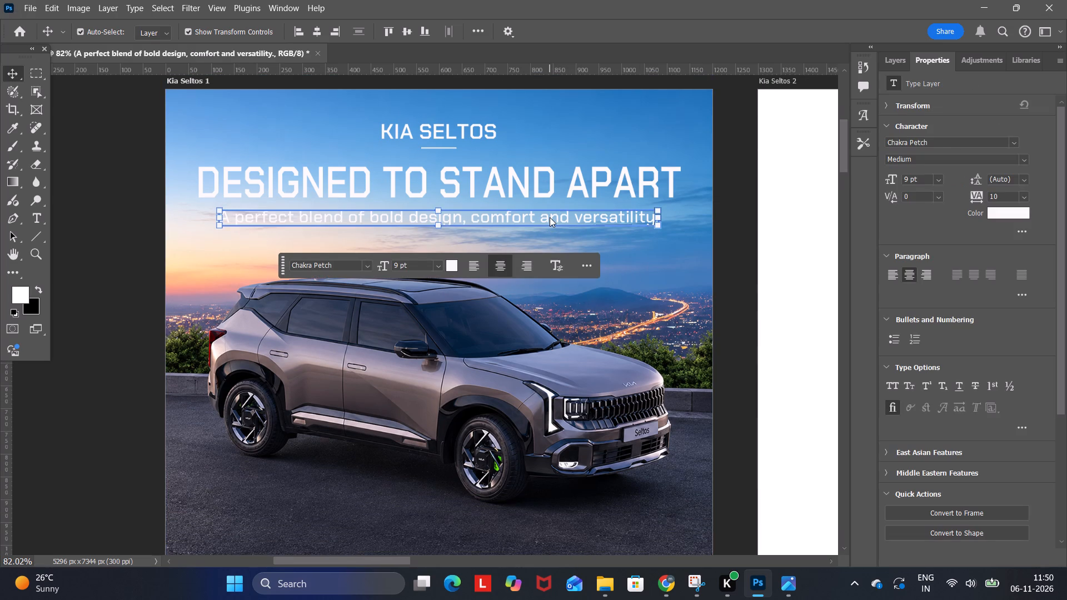
pyautogui.press('Down')
pyautogui.press('Down')
pyautogui.click(728, 214)
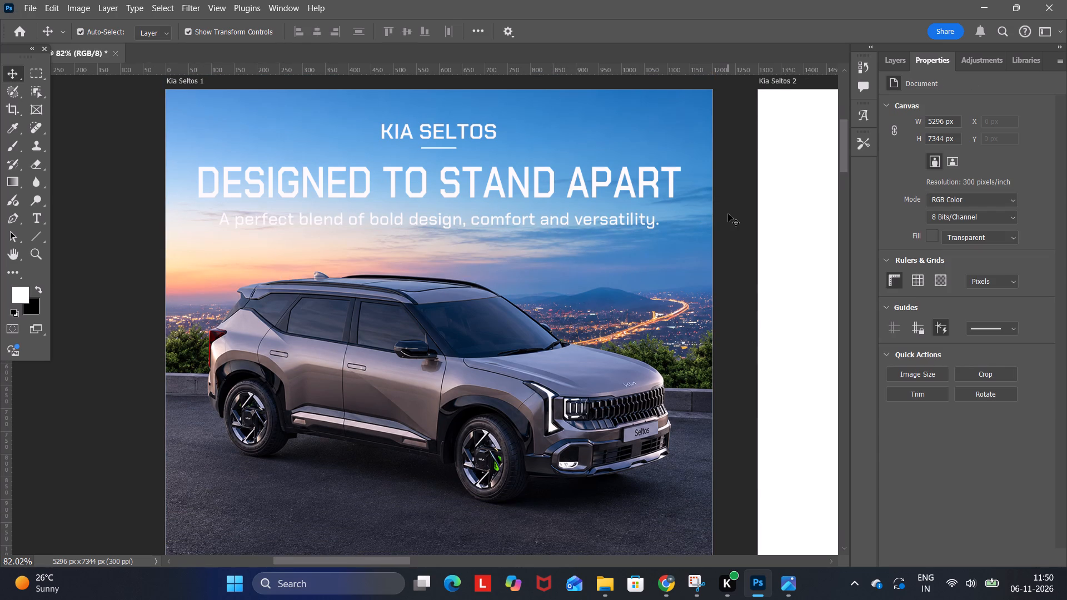
# Check the Kia Seltos 1 layout down to its bottom edge and nudge the car image down by about 2 px.
pyautogui.scroll(2, 729, 216)
pyautogui.scroll(-7, 729, 218)
pyautogui.scroll(2, 727, 224)
pyautogui.scroll(-4, 726, 226)
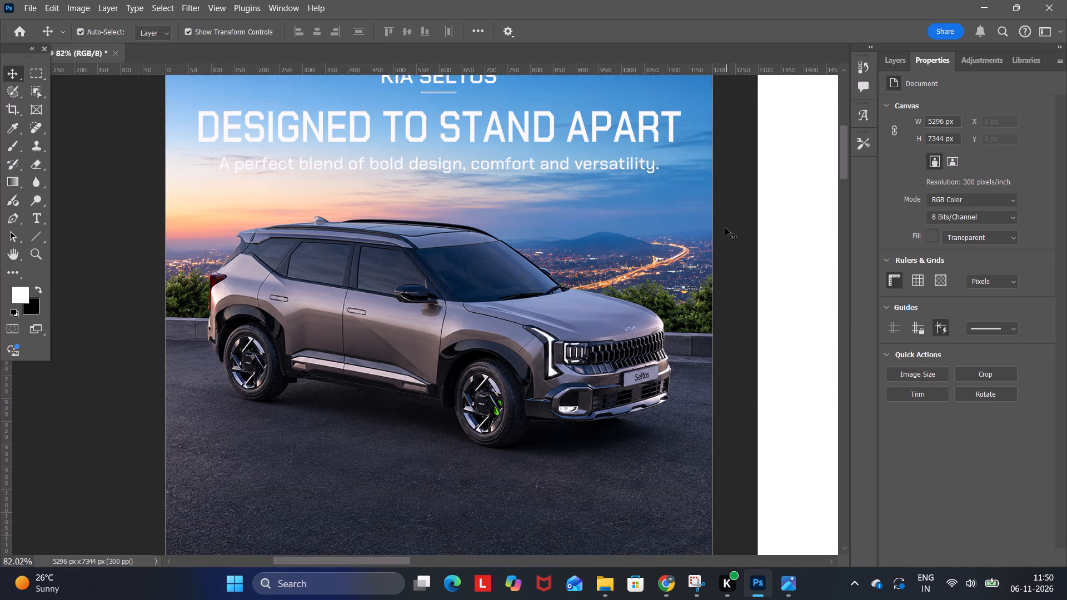
pyautogui.scroll(-5, 725, 228)
pyautogui.scroll(5, 725, 228)
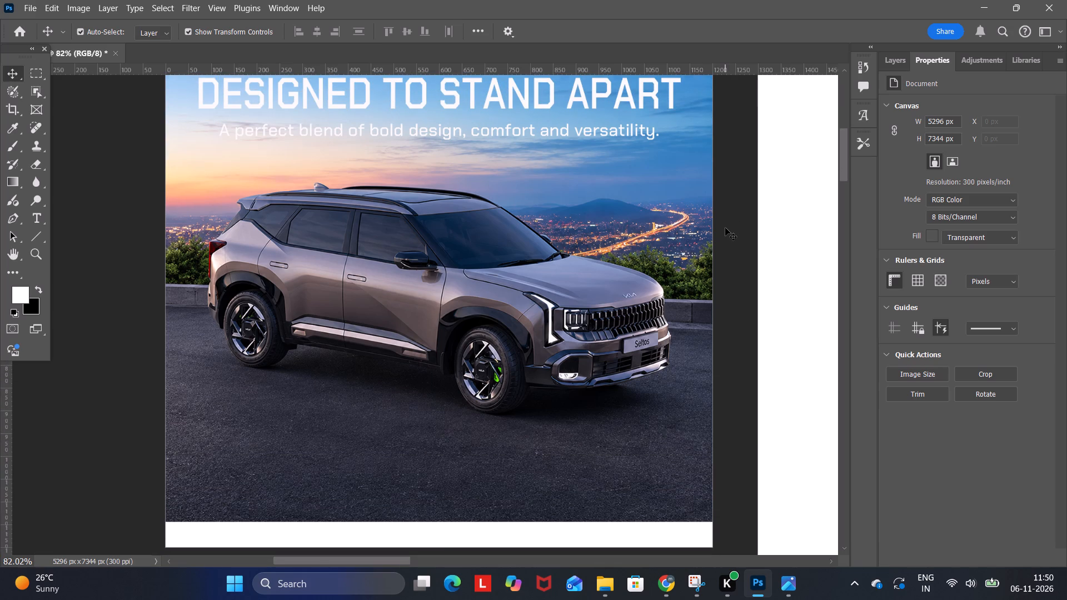
pyautogui.scroll(6, 725, 228)
pyautogui.click(460, 293)
pyautogui.press('Down')
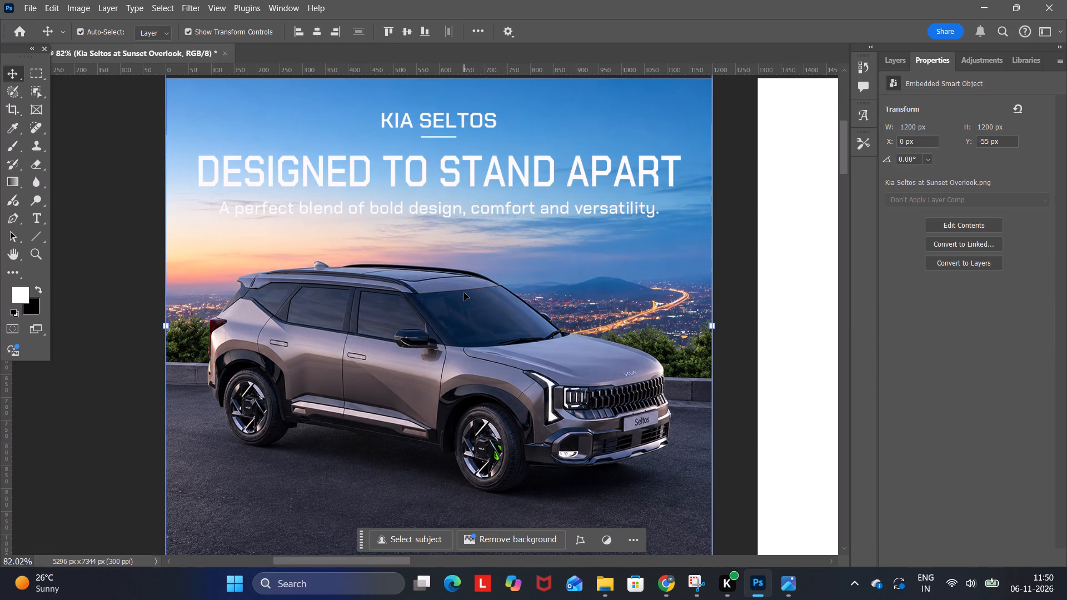
pyautogui.press('Down')
pyautogui.click(732, 253)
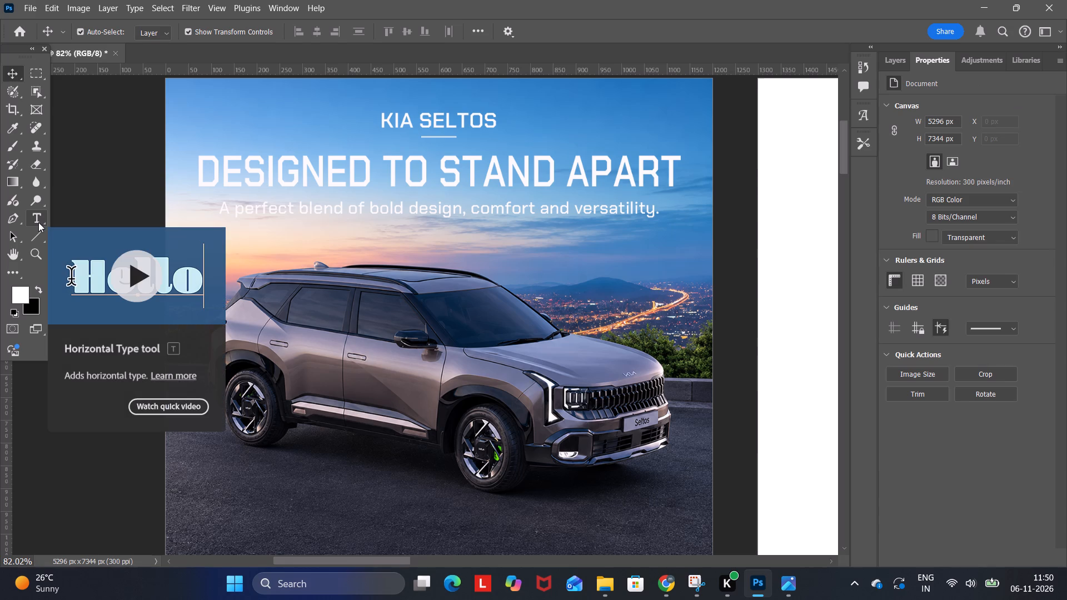
# Draw an unfilled rounded rectangle about 1024 × 70 px with a 4 px white stroke around the subheading.
pyautogui.click(34, 239)
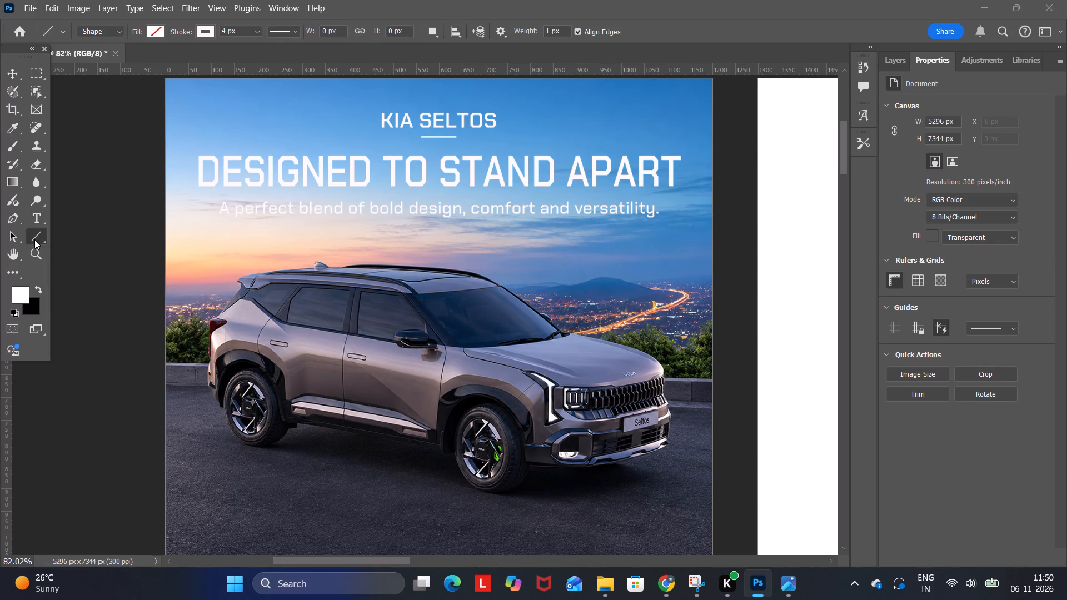
pyautogui.click(119, 236)
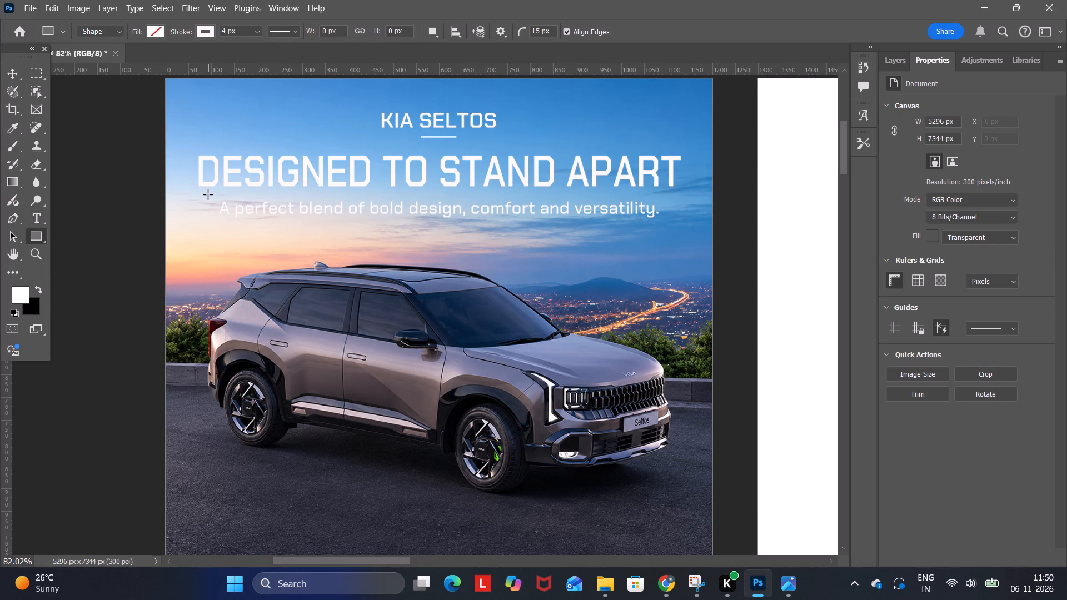
pyautogui.moveTo(208, 194); pyautogui.dragTo(624, 227)
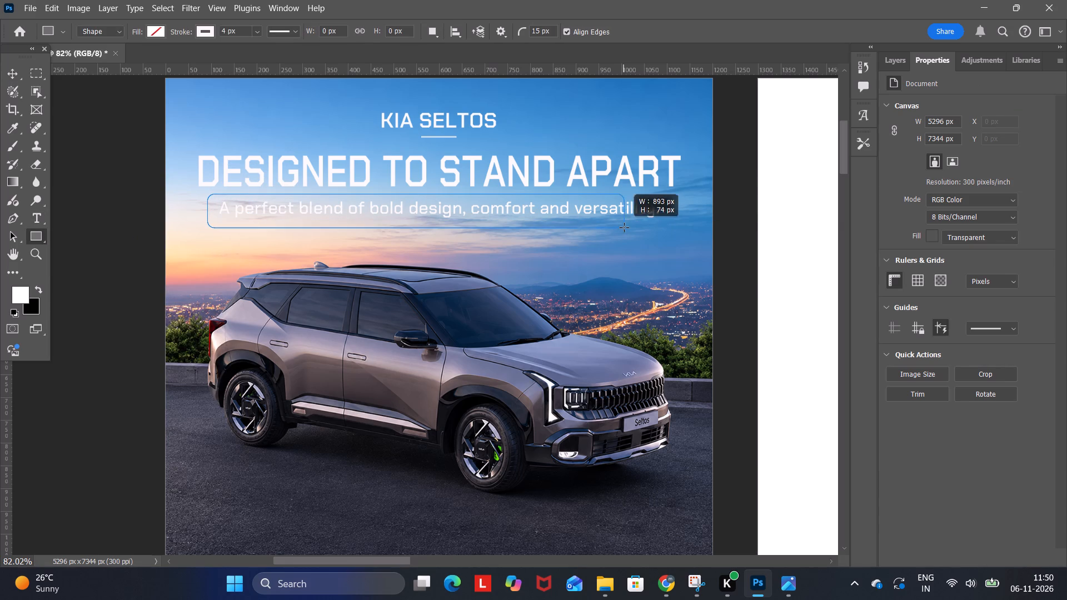
pyautogui.moveTo(624, 227); pyautogui.dragTo(674, 226)
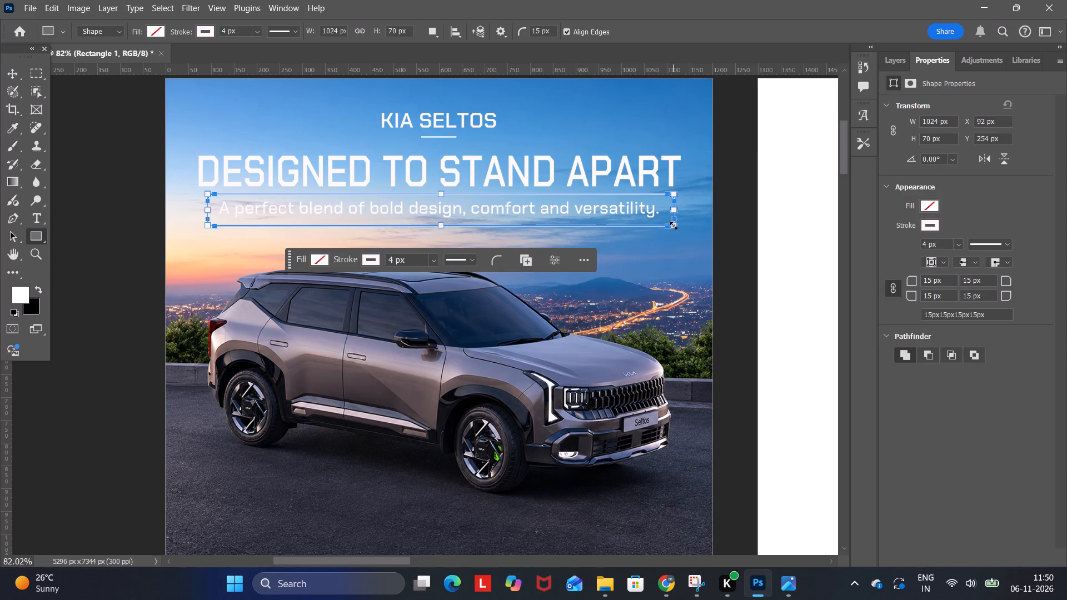
# Reduce the subheading frame's height to about 53 px by lowering its top edge, keeping its width at 1024 px.
pyautogui.click(8, 71)
pyautogui.click(55, 121)
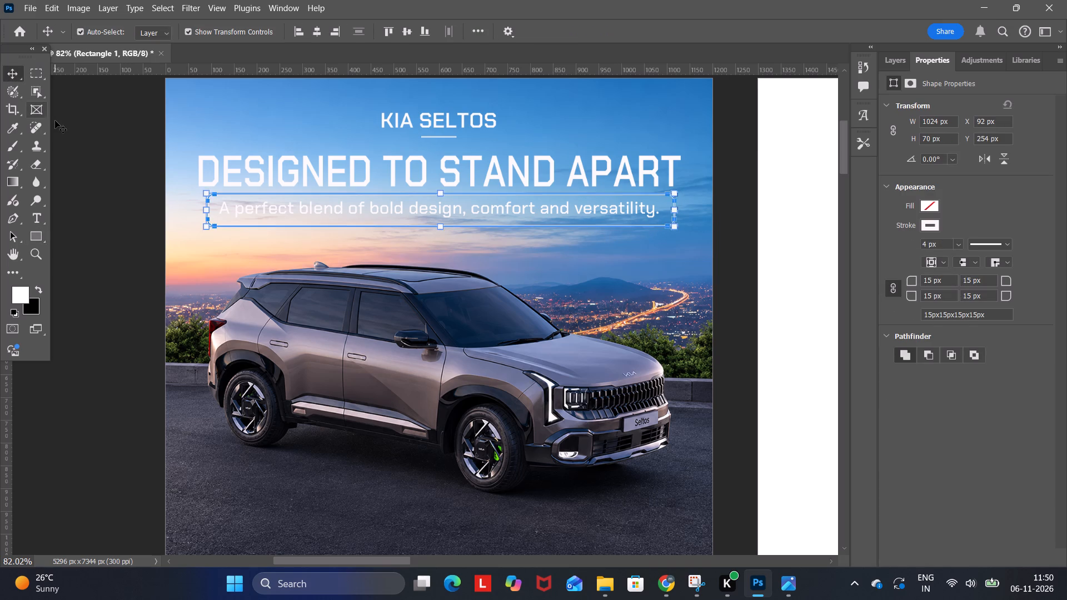
pyautogui.click(442, 195)
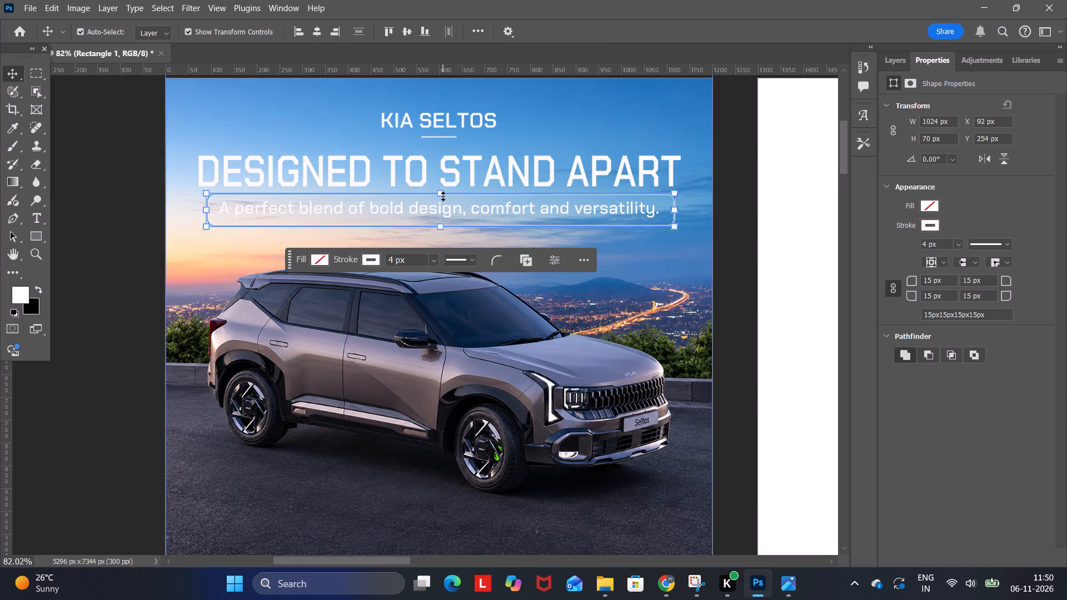
pyautogui.moveTo(443, 196); pyautogui.dragTo(443, 202)
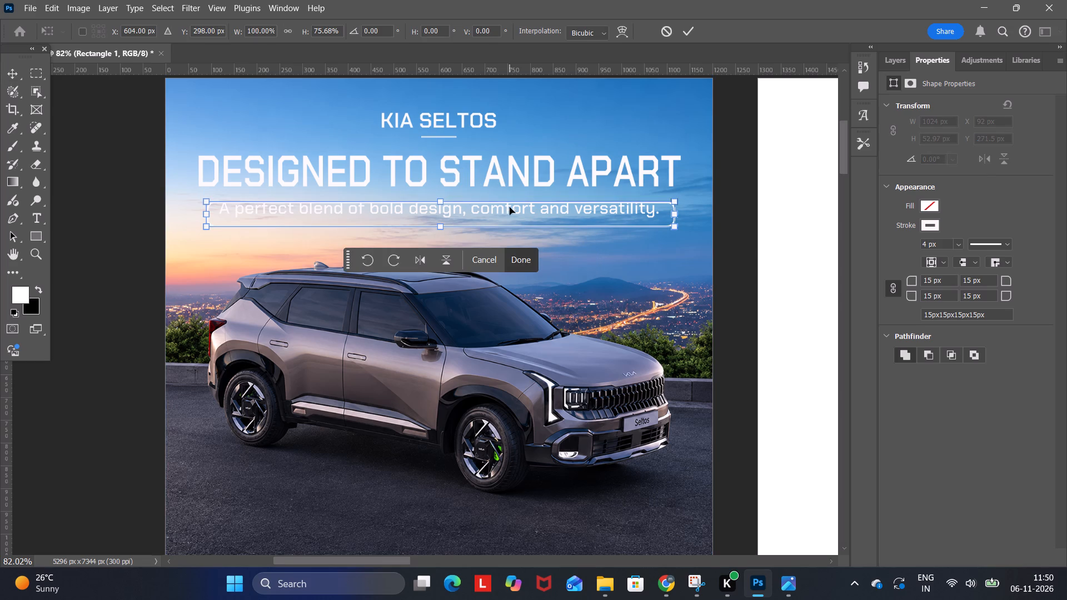
pyautogui.click(11, 76)
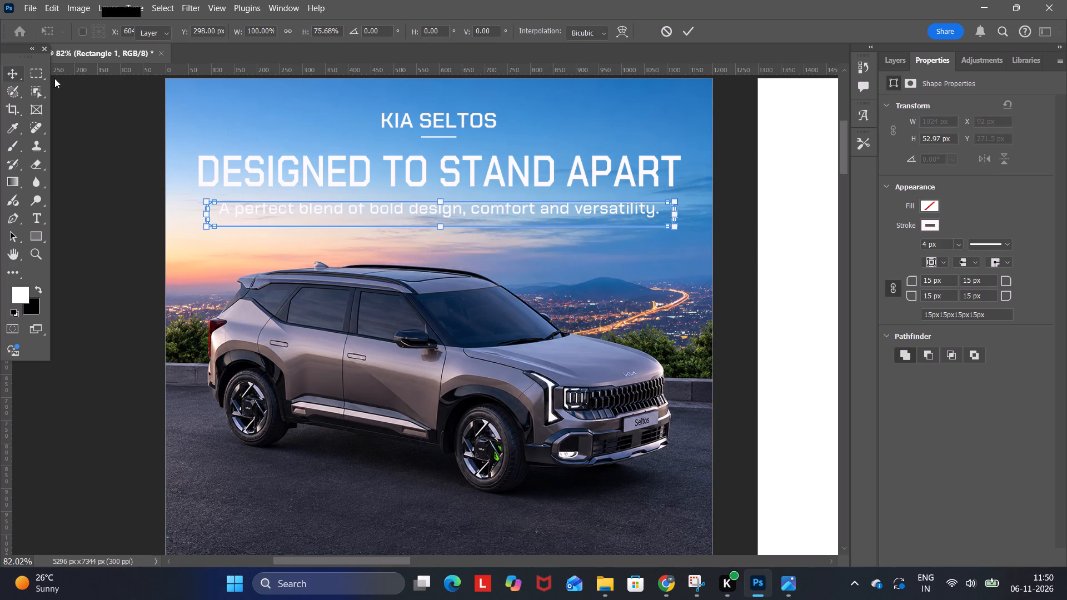
# Set the corner radius of the subheading's rectangular frame to 0 px.
pyautogui.click(486, 255)
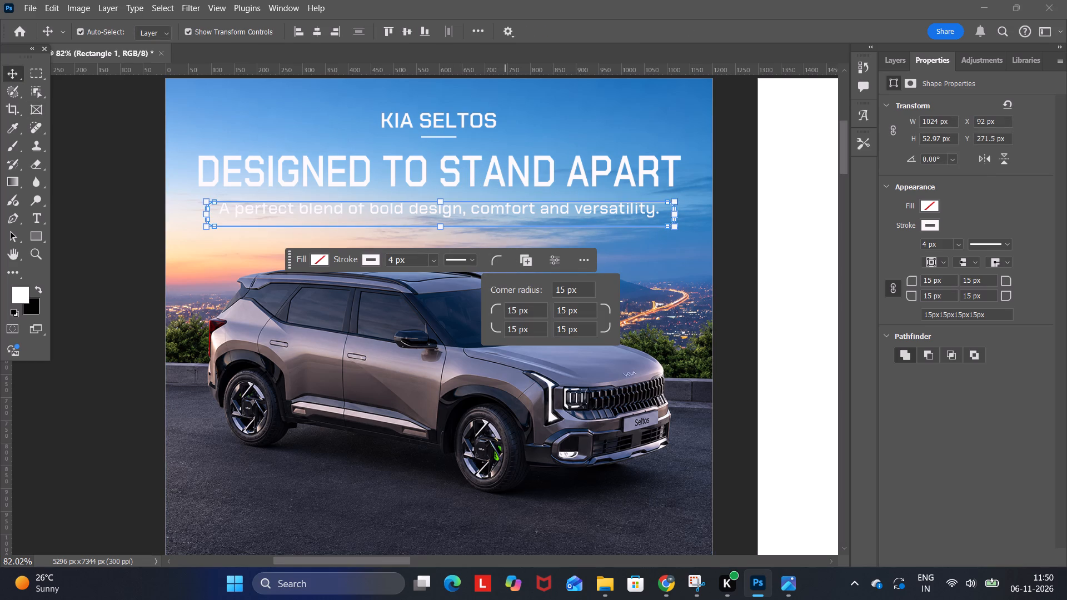
pyautogui.moveTo(564, 290); pyautogui.dragTo(526, 290)
pyautogui.press('0')
pyautogui.press('Return')
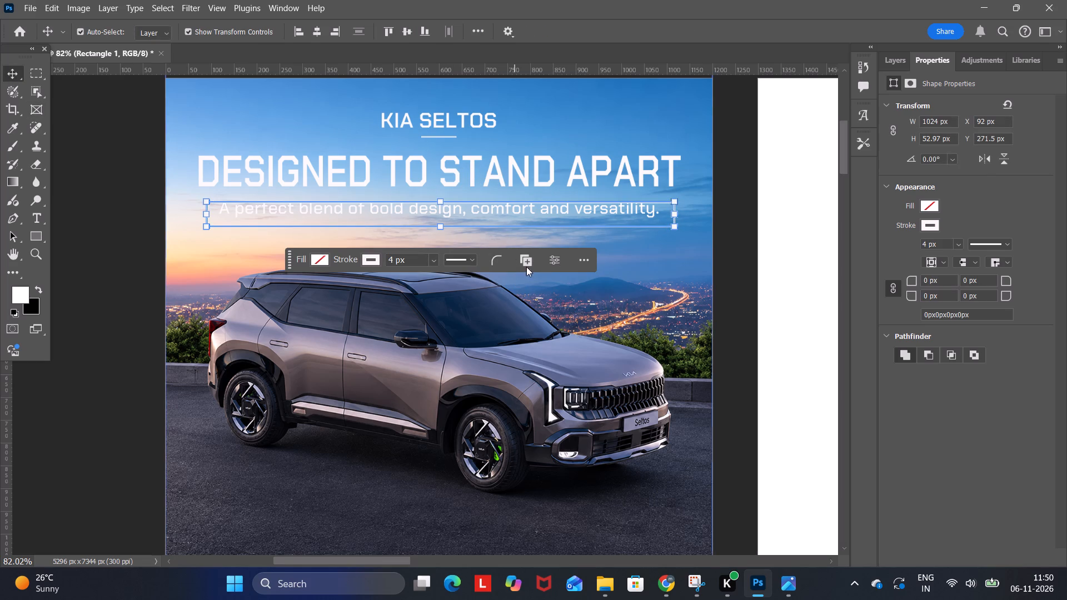
pyautogui.click(725, 193)
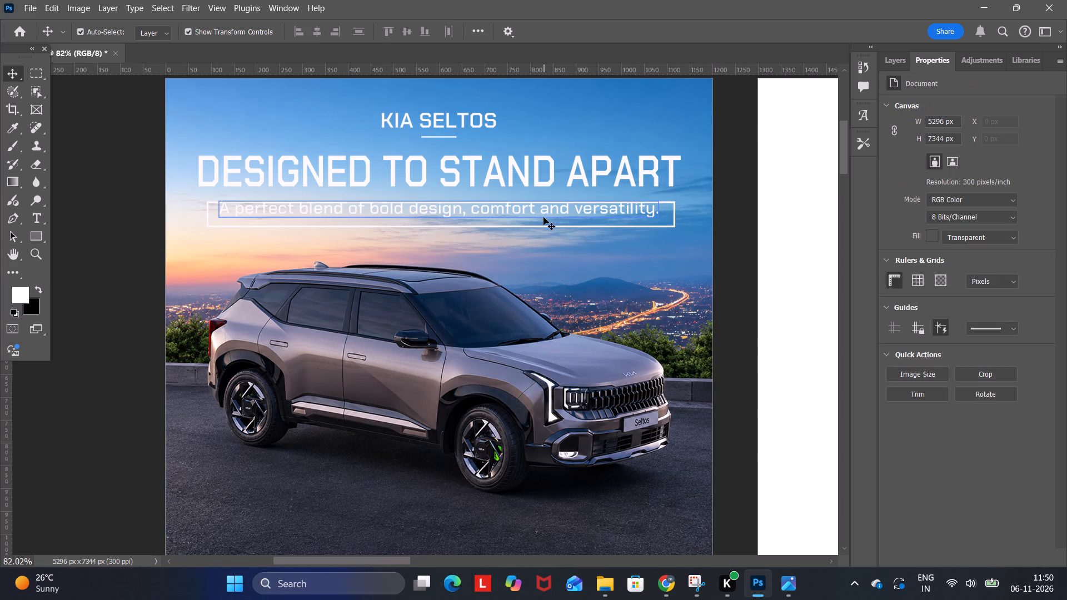
# Nudge the subheading text down until it sits vertically centred inside the rectangular frame.
pyautogui.click(544, 215)
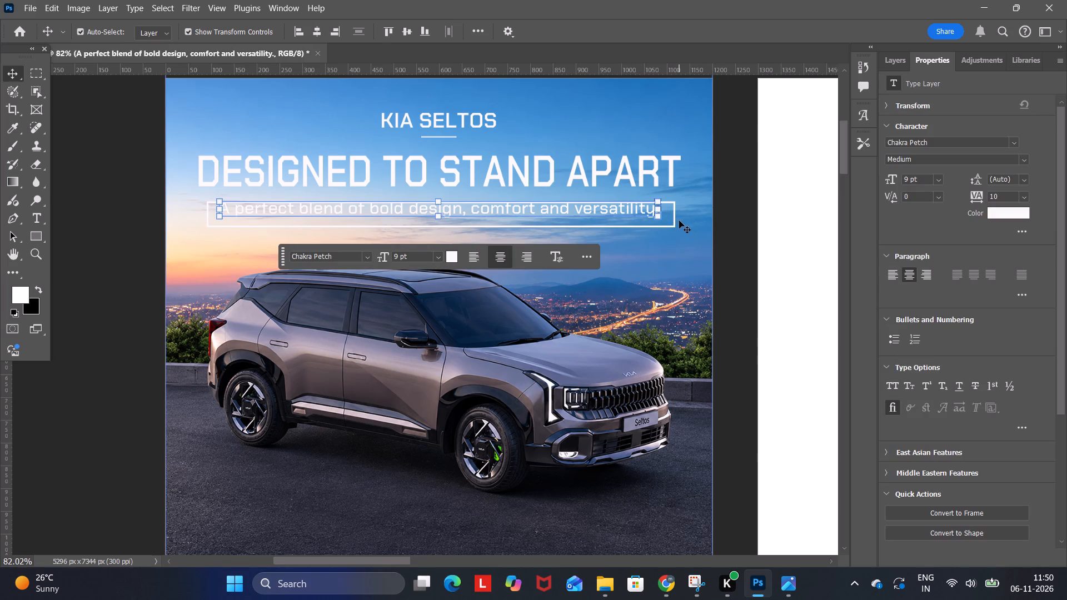
pyautogui.click(672, 219)
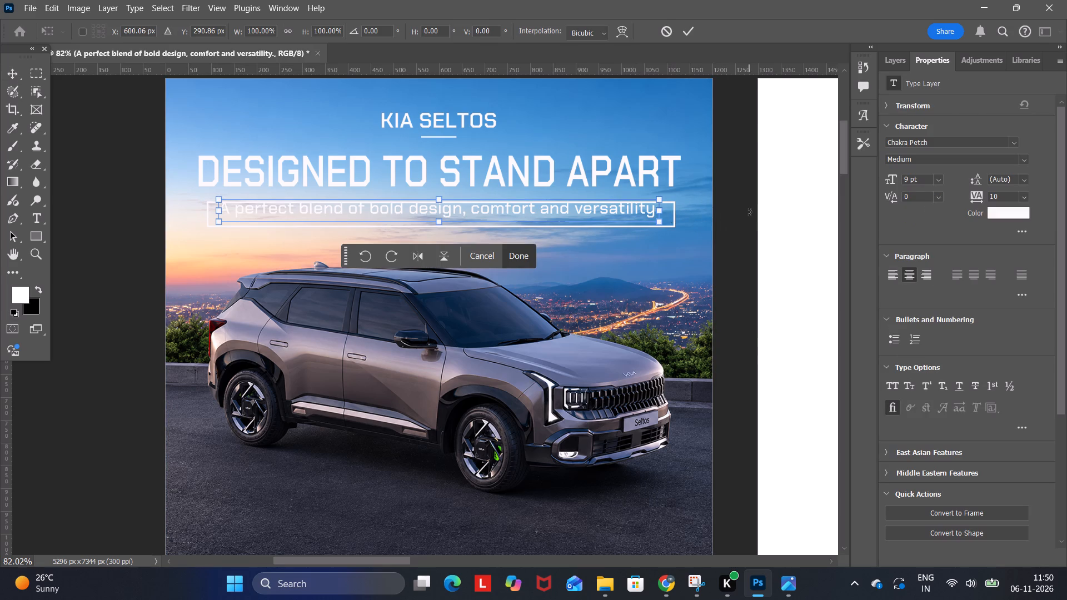
pyautogui.click(16, 80)
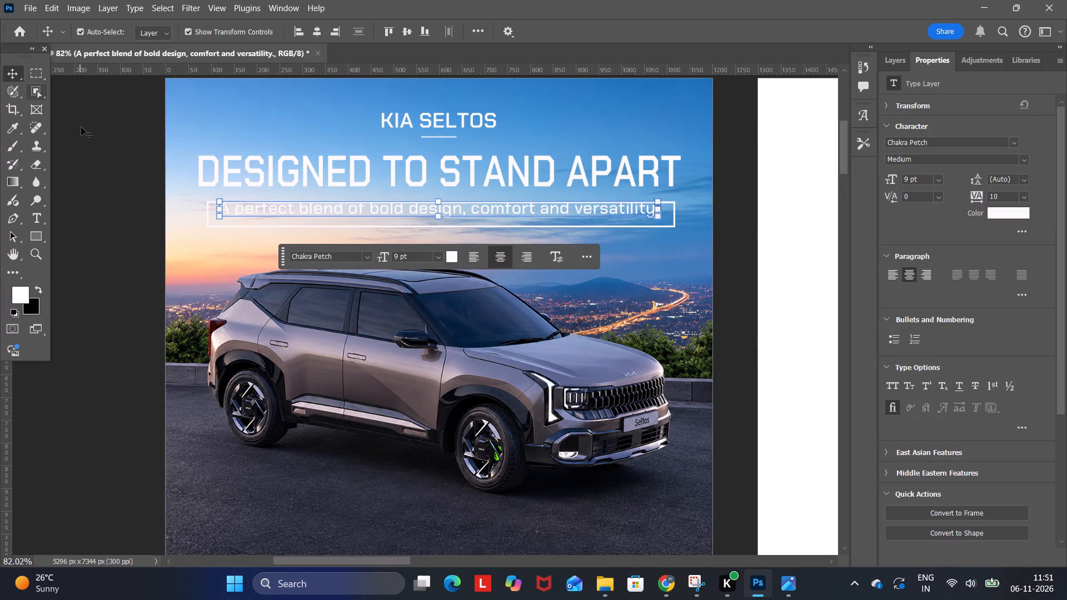
pyautogui.press('Down')
pyautogui.press('Down')
pyautogui.press('Down')
pyautogui.press('Down')
pyautogui.press('Down')
pyautogui.press('Down')
pyautogui.press('Down')
pyautogui.press('Down')
pyautogui.press('Down')
pyautogui.press('Down')
pyautogui.press('Down')
pyautogui.press('Down')
pyautogui.press('Down')
pyautogui.press('Down')
pyautogui.press('Down')
pyautogui.press('Down')
pyautogui.press('Down')
pyautogui.press('Down')
pyautogui.press('Down')
pyautogui.press('Down')
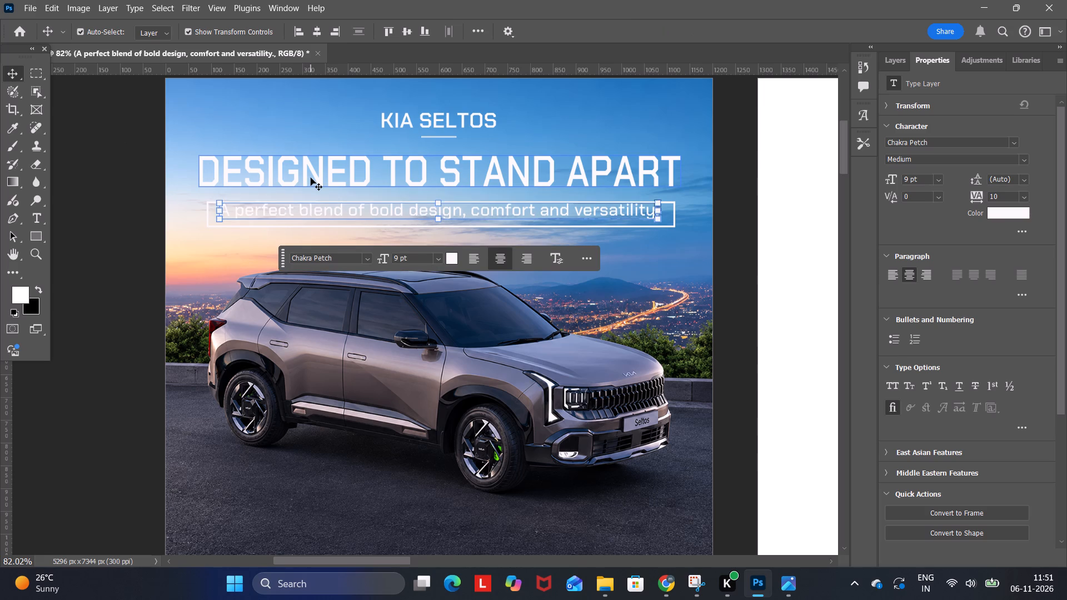
pyautogui.press('Down')
pyautogui.press('Down')
pyautogui.press('Down')
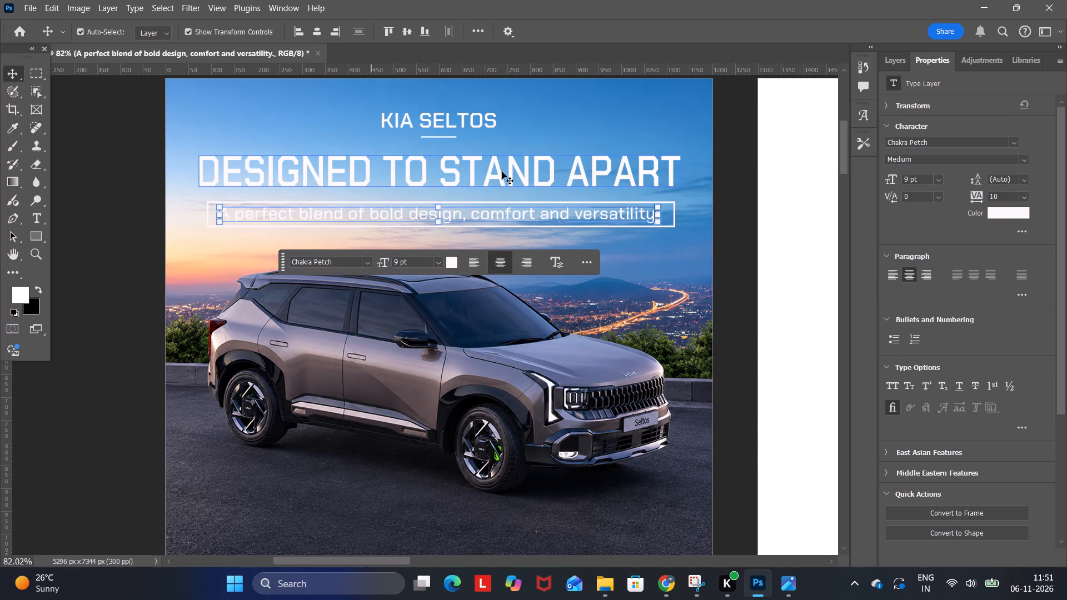
pyautogui.click(720, 193)
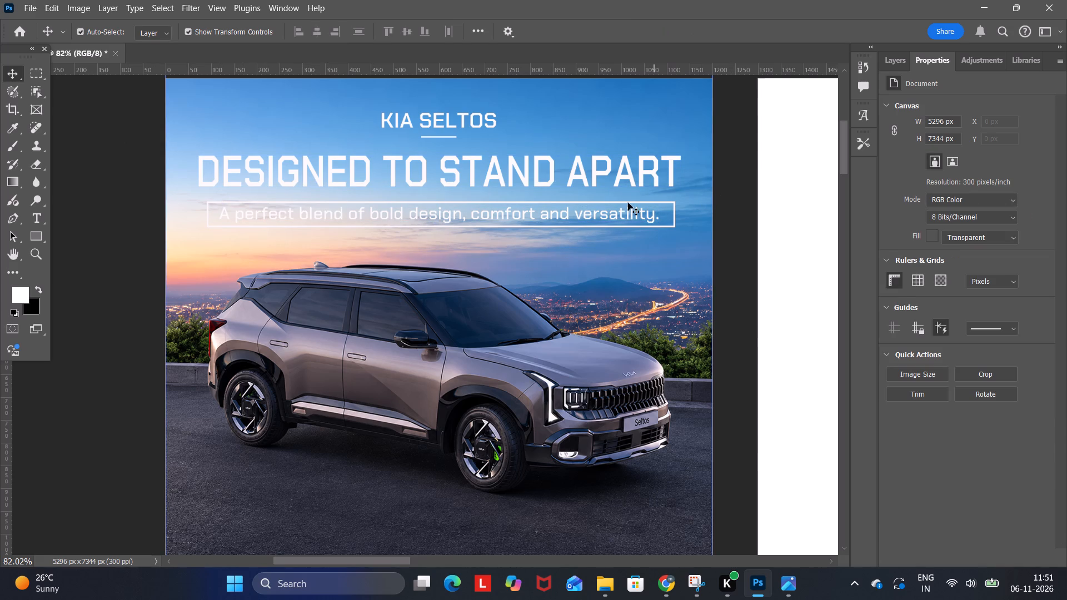
# Set the framed "A perfect blend of bold design, comfort and versatility." subheading size to 8.5 pt.
pyautogui.click(547, 211)
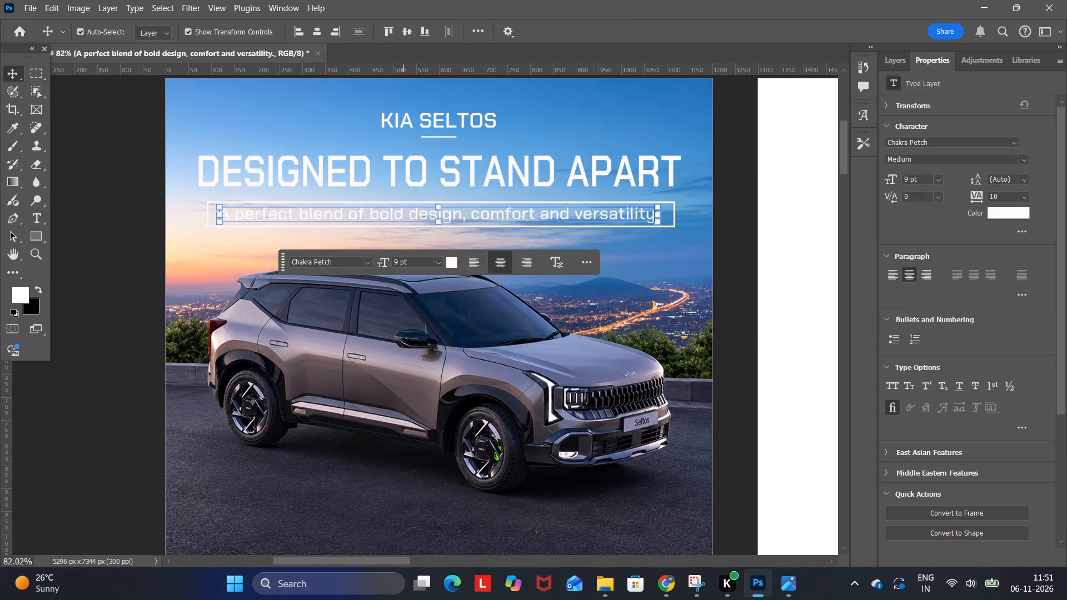
pyautogui.moveTo(397, 262); pyautogui.dragTo(372, 263)
pyautogui.press('8')
pyautogui.write('.5')
pyautogui.press('Return')
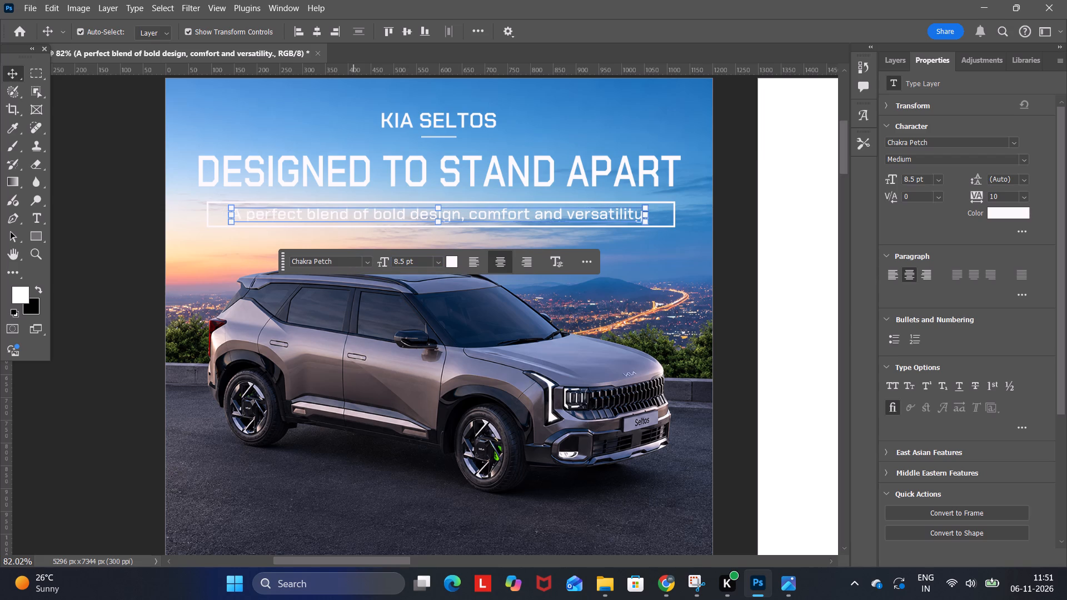
pyautogui.click(718, 185)
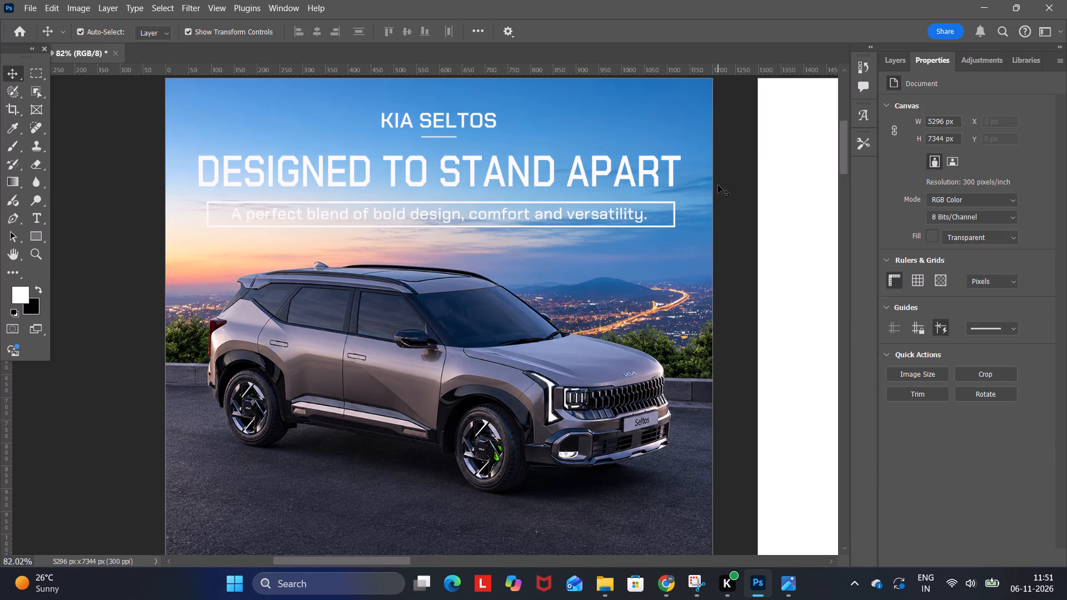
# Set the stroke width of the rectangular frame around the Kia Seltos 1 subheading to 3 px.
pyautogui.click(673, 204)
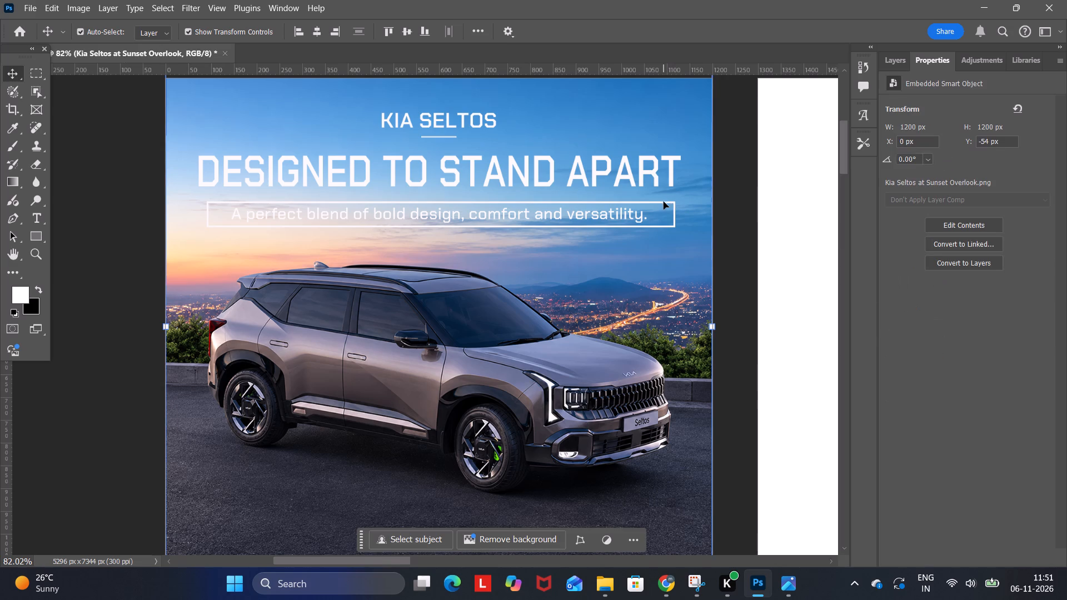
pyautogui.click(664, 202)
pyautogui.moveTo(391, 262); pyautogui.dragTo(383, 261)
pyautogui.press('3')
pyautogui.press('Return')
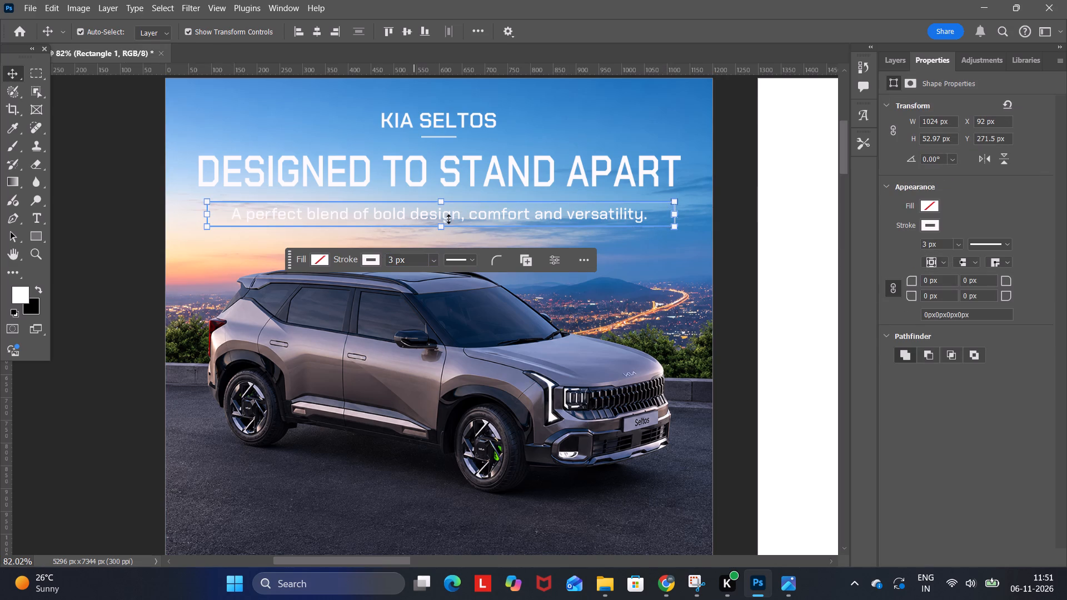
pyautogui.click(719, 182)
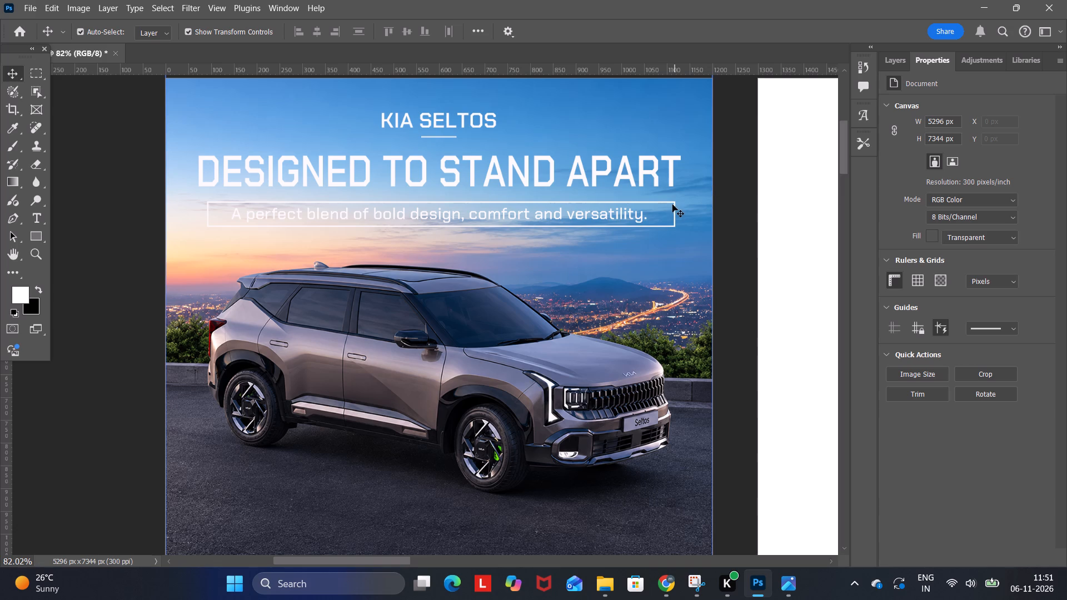
# Nudge the "A perfect blend of bold design, comfort and versatility." text slightly up inside its frame.
pyautogui.click(604, 211)
pyautogui.press('Up')
pyautogui.press('Up')
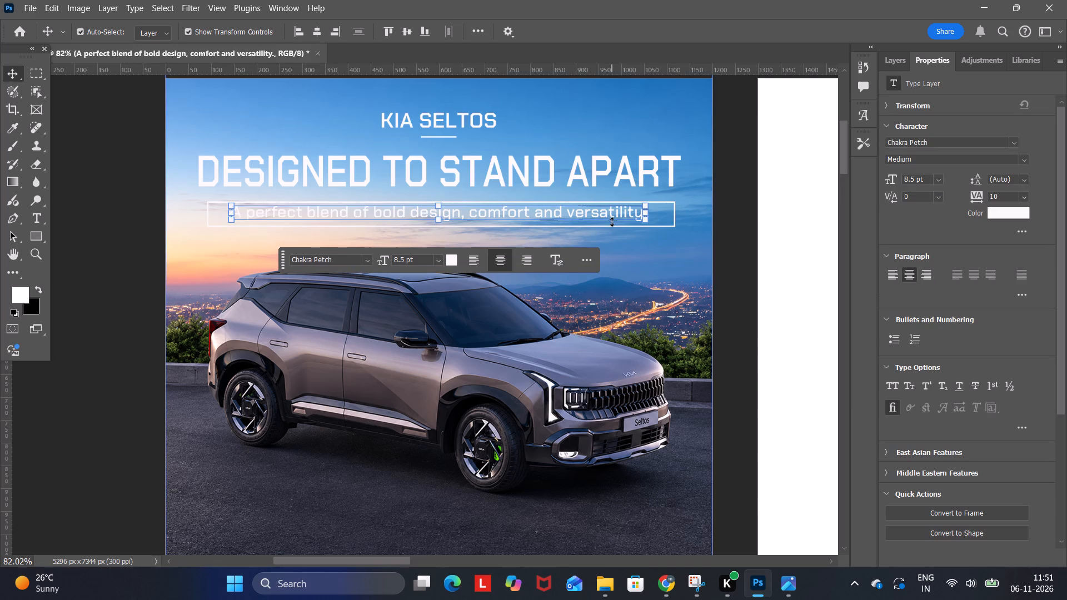
pyautogui.press('Down')
pyautogui.click(727, 188)
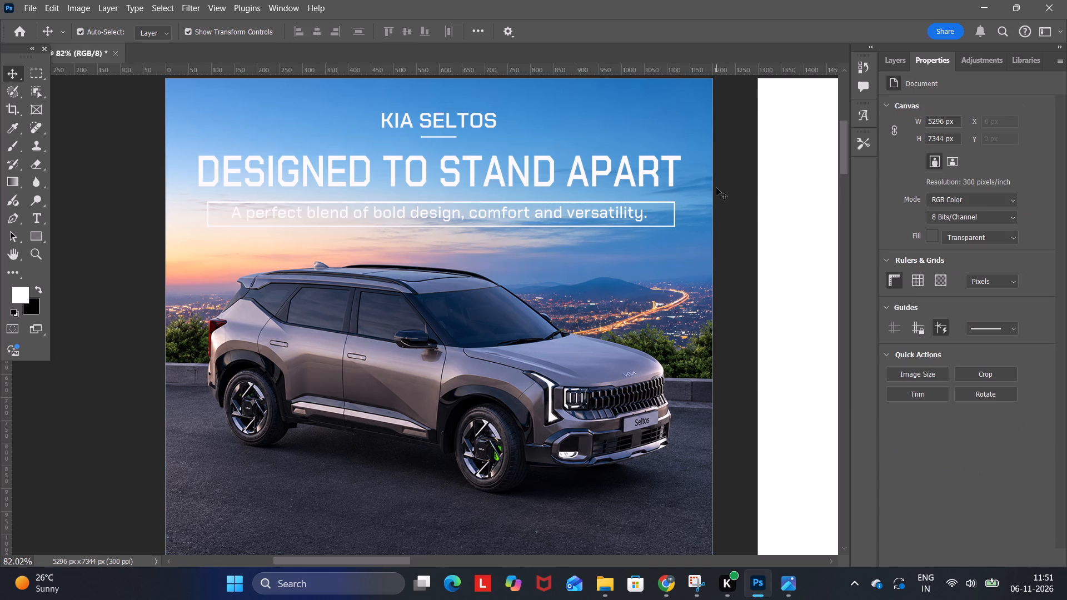
# Fill the white strip along the bottom of the Kia Seltos 1 artboard using Generative Fill without a prompt.
pyautogui.scroll(5, 716, 188)
pyautogui.scroll(-15, 716, 188)
pyautogui.scroll(5, 715, 189)
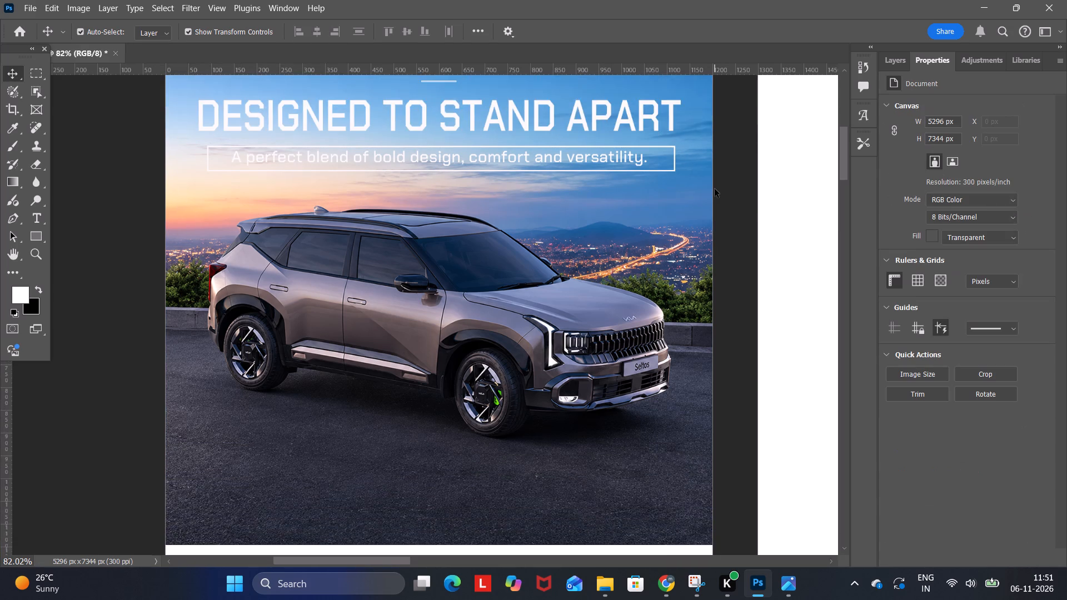
pyautogui.scroll(-7, 714, 190)
pyautogui.click(42, 71)
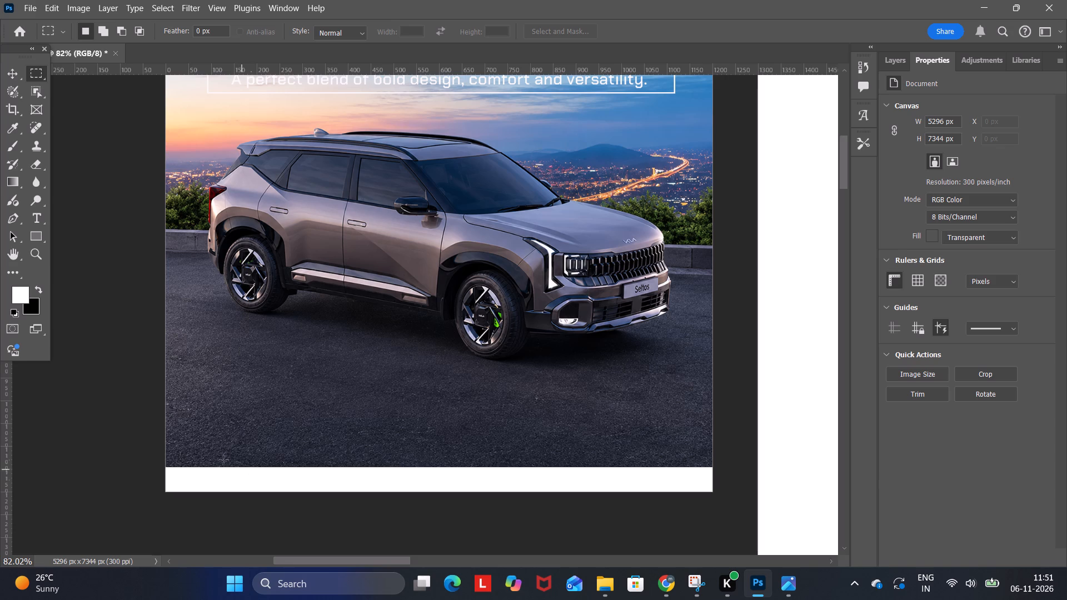
pyautogui.moveTo(161, 458); pyautogui.dragTo(685, 492)
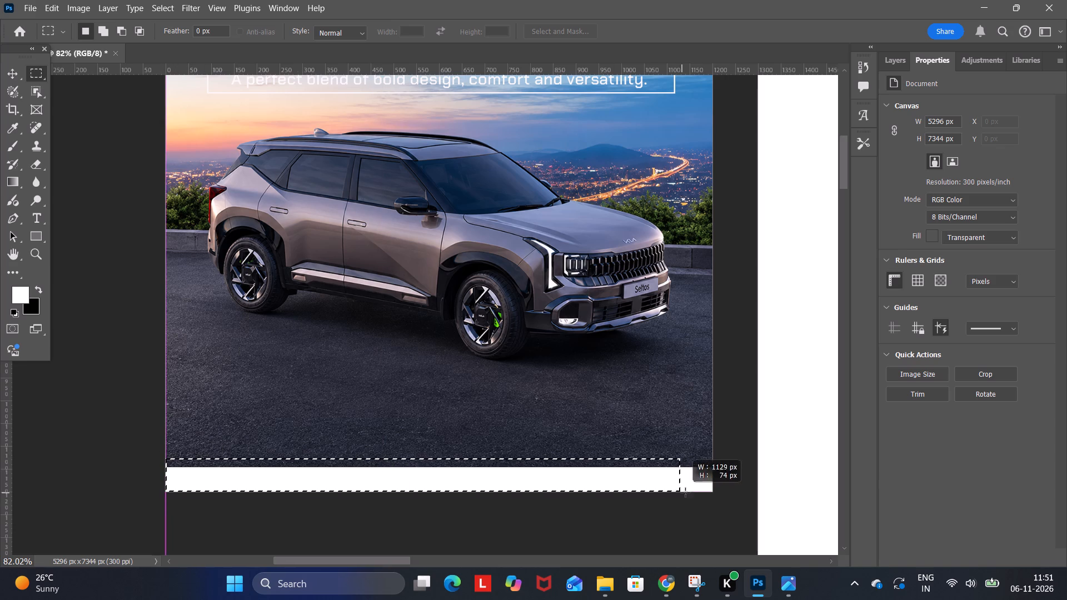
pyautogui.moveTo(685, 492); pyautogui.dragTo(711, 493)
pyautogui.click(352, 514)
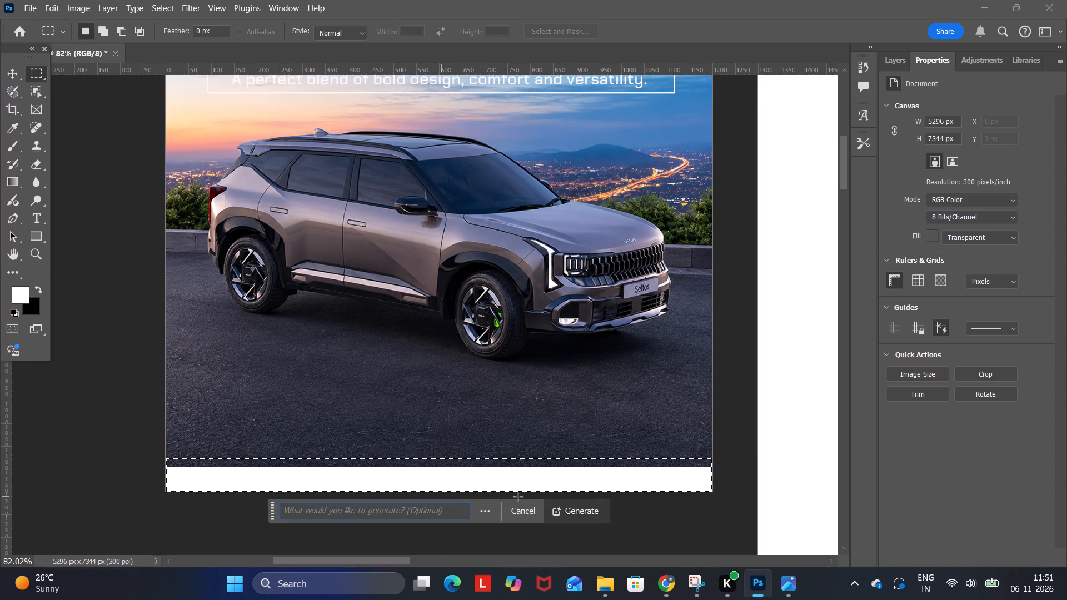
pyautogui.click(567, 512)
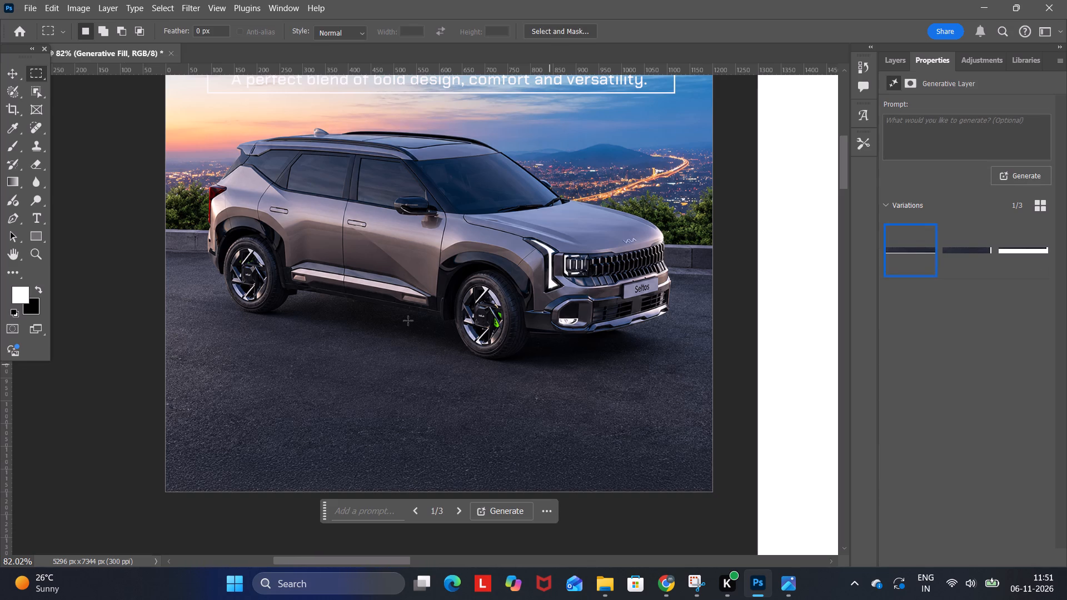
pyautogui.scroll(10, 411, 333)
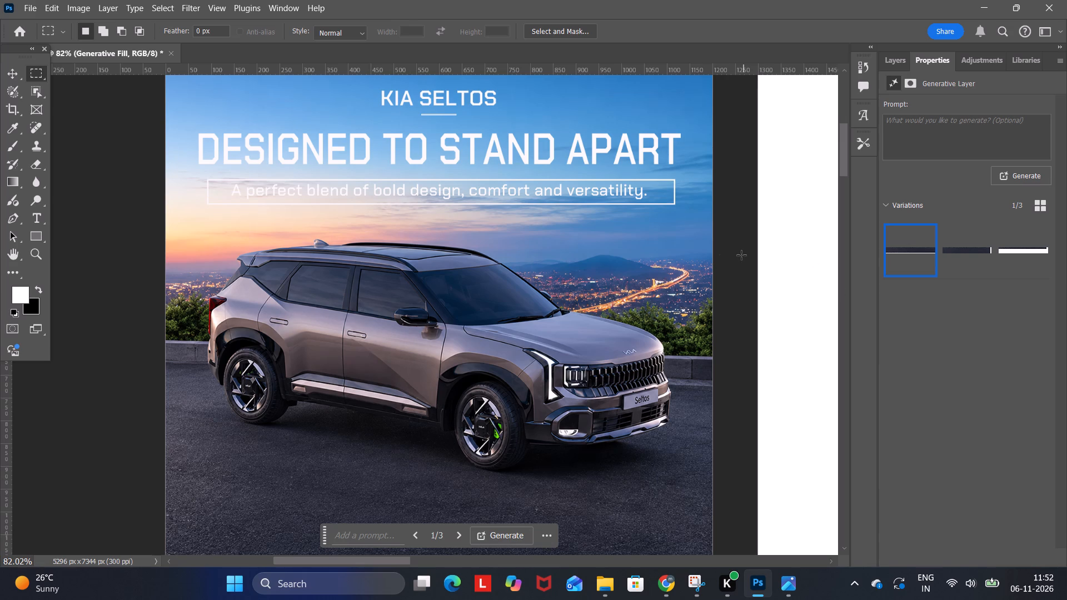
pyautogui.click(13, 76)
pyautogui.click(100, 164)
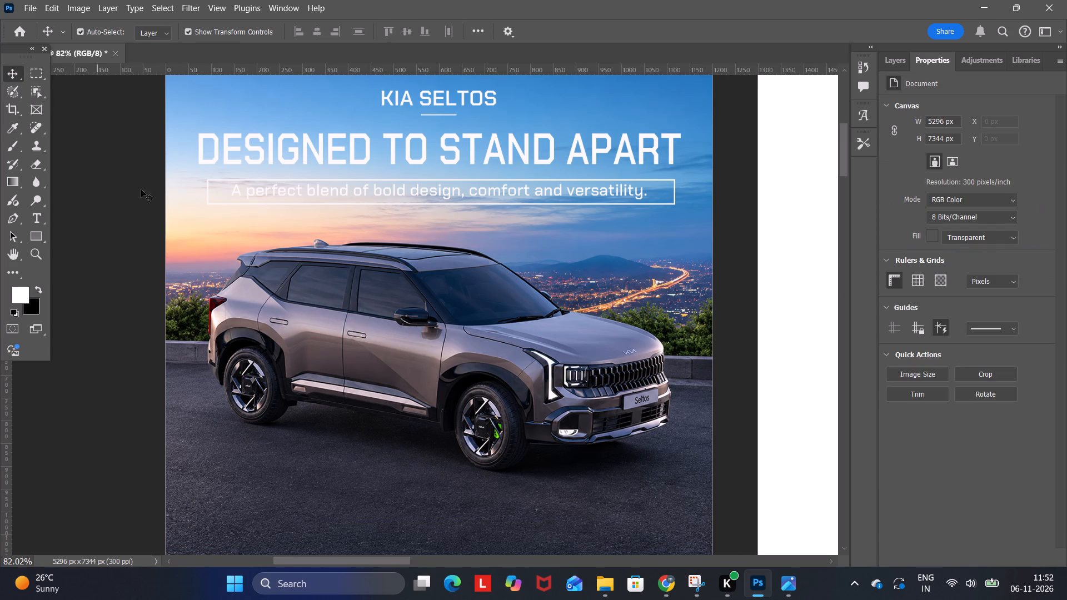
# Nudge the Kia Seltos car image down to Y -48 px on its artboard.
pyautogui.scroll(-6, 203, 244)
pyautogui.scroll(9, 206, 244)
pyautogui.click(331, 299)
pyautogui.press('Down')
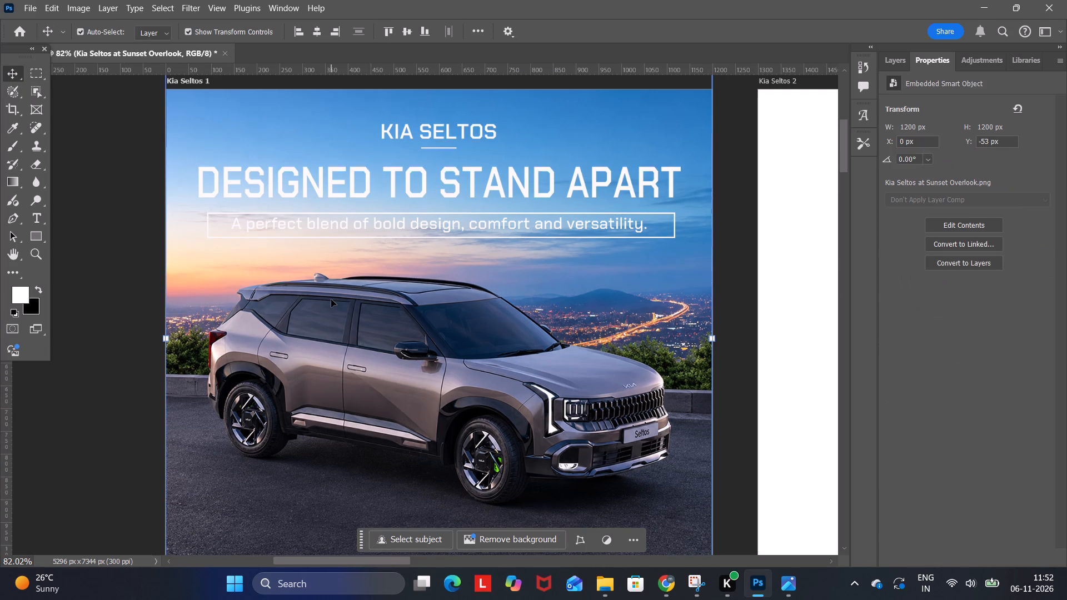
pyautogui.press('Down')
pyautogui.press('Down')
pyautogui.press('Down')
pyautogui.press('Down')
pyautogui.press('Down')
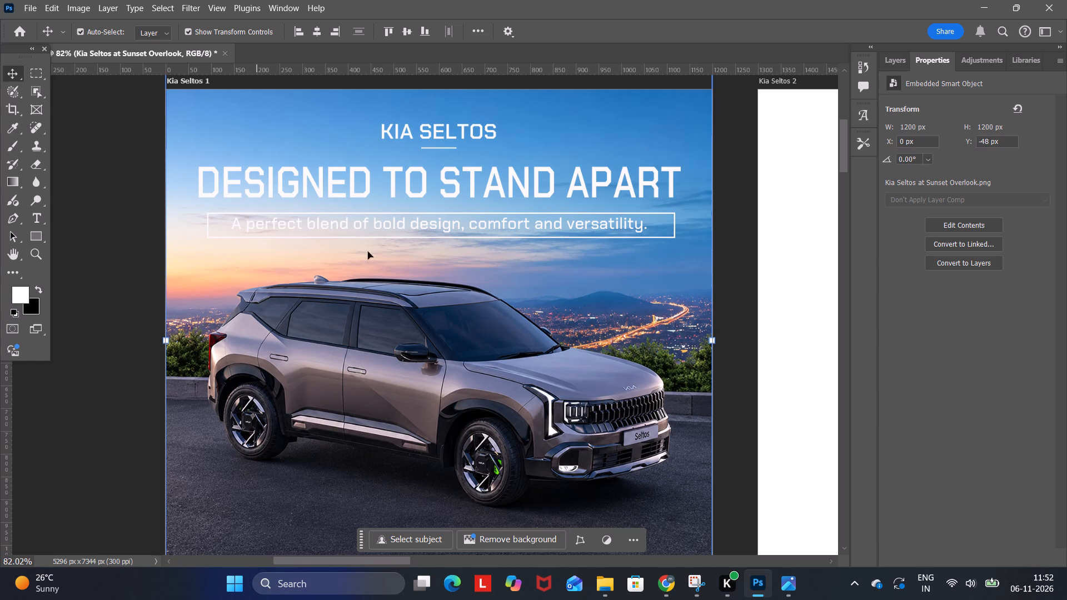
pyautogui.click(734, 226)
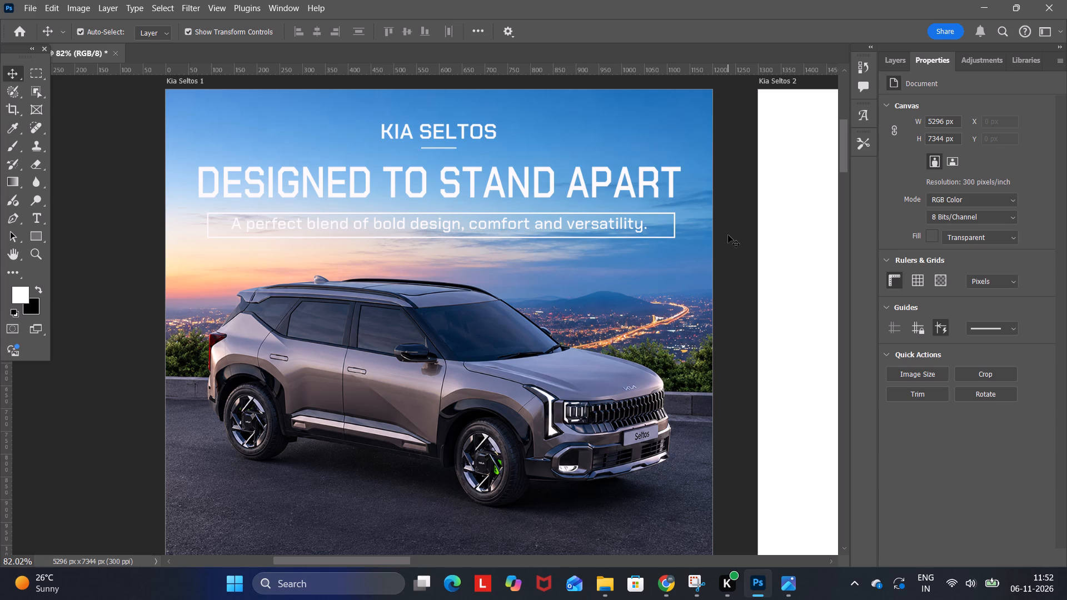
# Set the "DESIGNED TO STAND APART" heading size to 22.3 pt, closely matching the subheading frame's width.
pyautogui.click(600, 194)
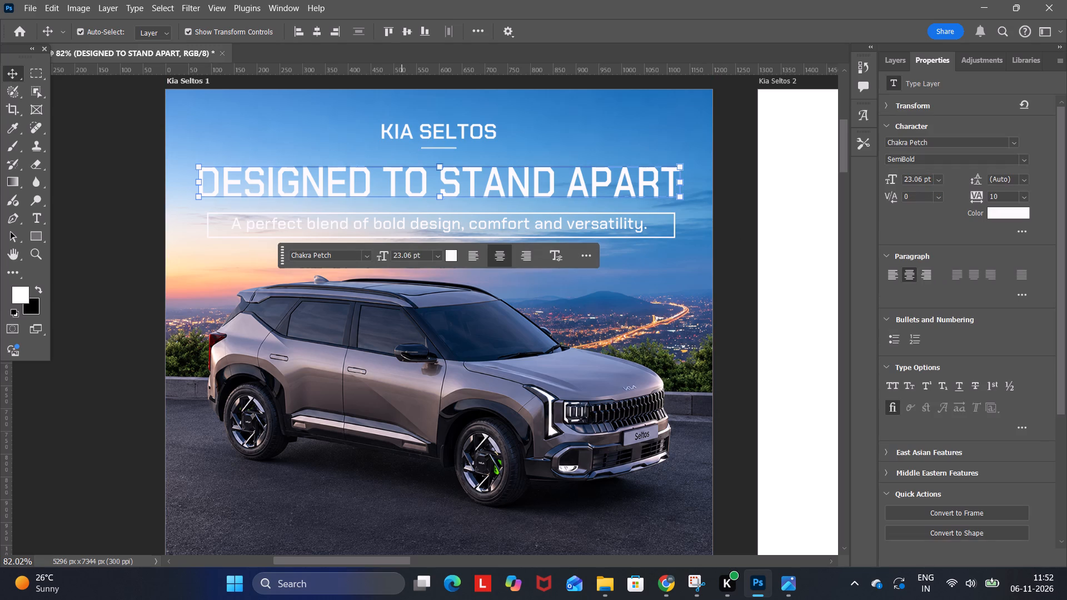
pyautogui.moveTo(411, 252); pyautogui.dragTo(398, 259)
pyautogui.press('2')
pyautogui.press('Return')
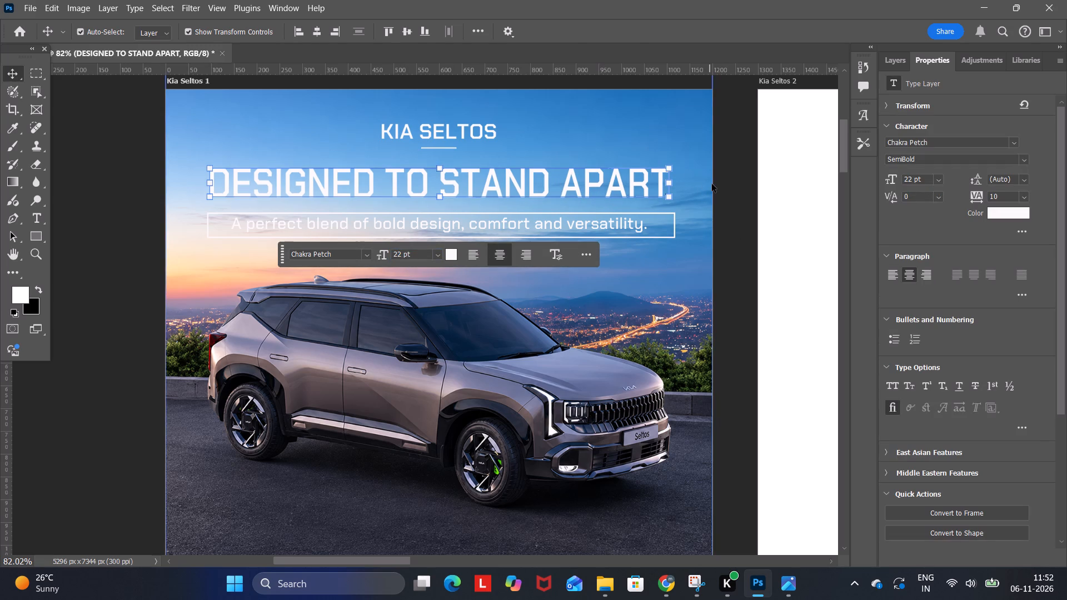
pyautogui.click(712, 184)
pyautogui.click(584, 188)
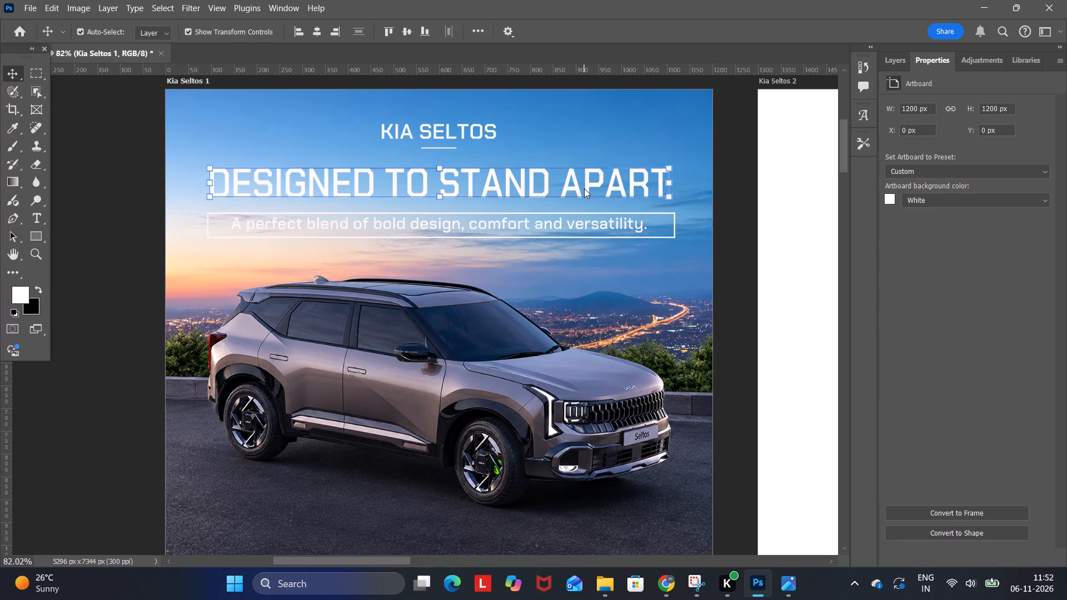
pyautogui.click(400, 251)
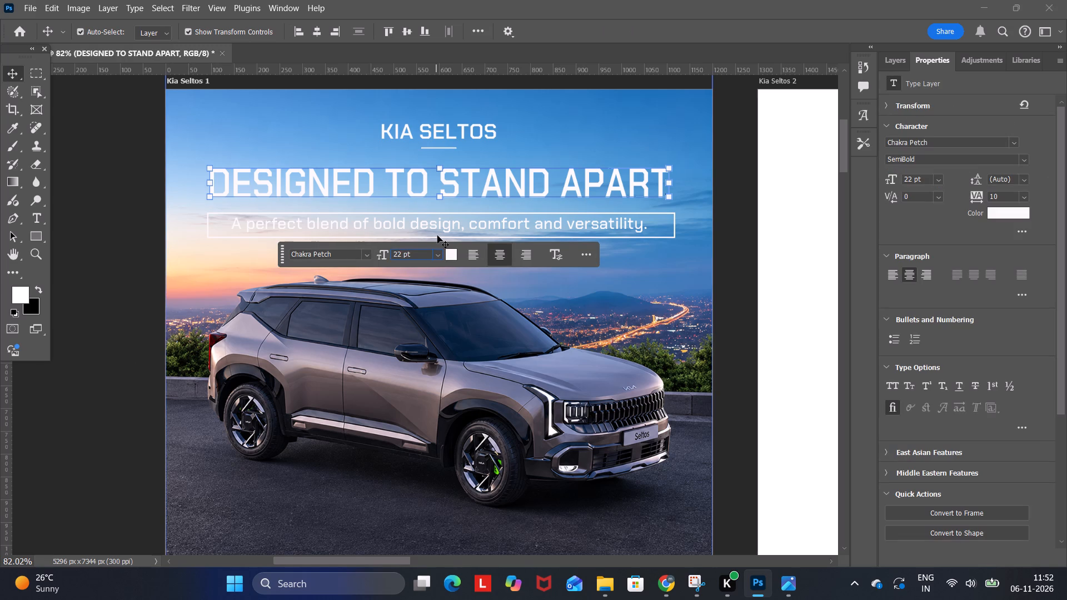
pyautogui.press('.')
pyautogui.press('3')
pyautogui.press('Return')
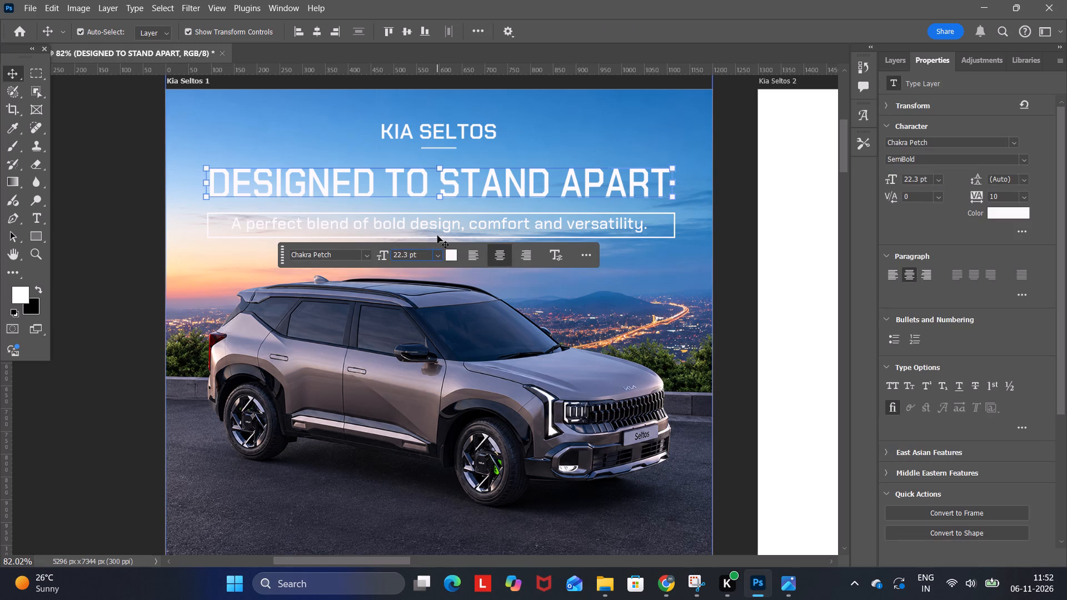
pyautogui.click(717, 187)
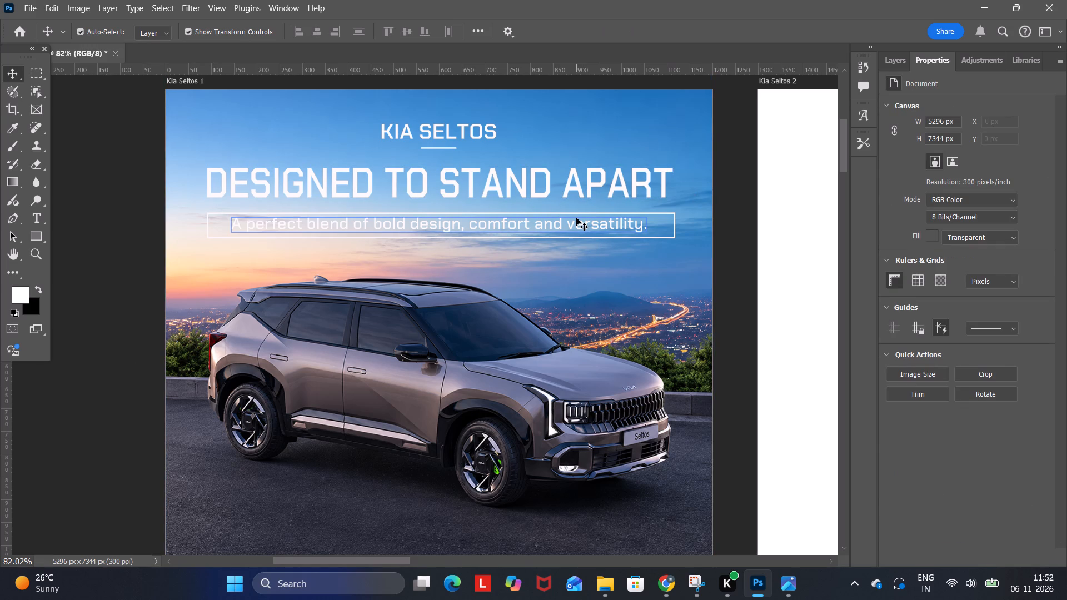
# Move the subheading's rectangular frame to X 85 px, Y 270.5 px beneath the heading.
pyautogui.click(672, 214)
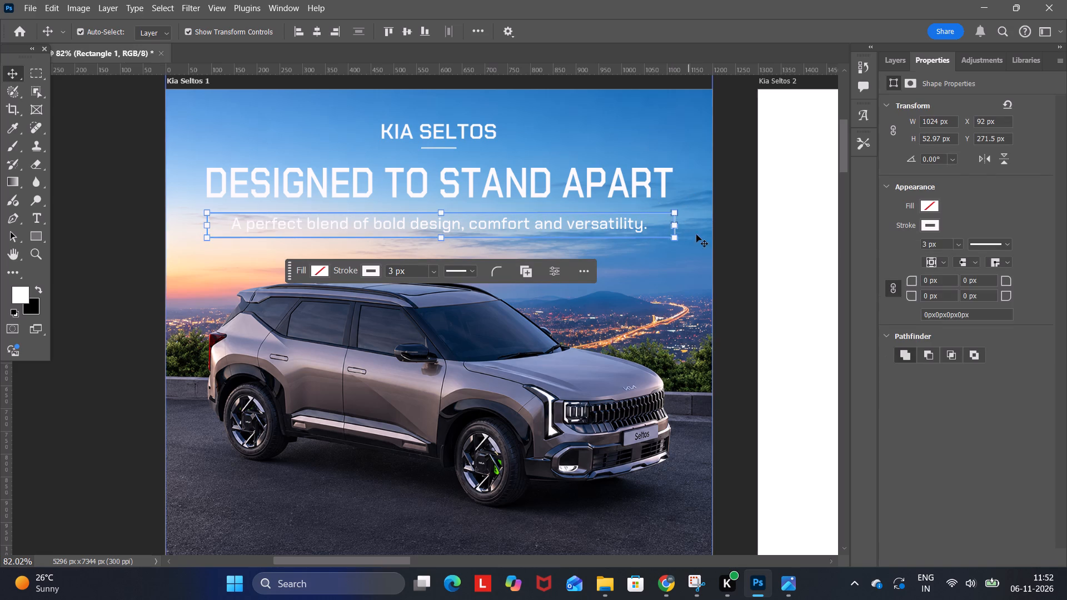
pyautogui.click(659, 237)
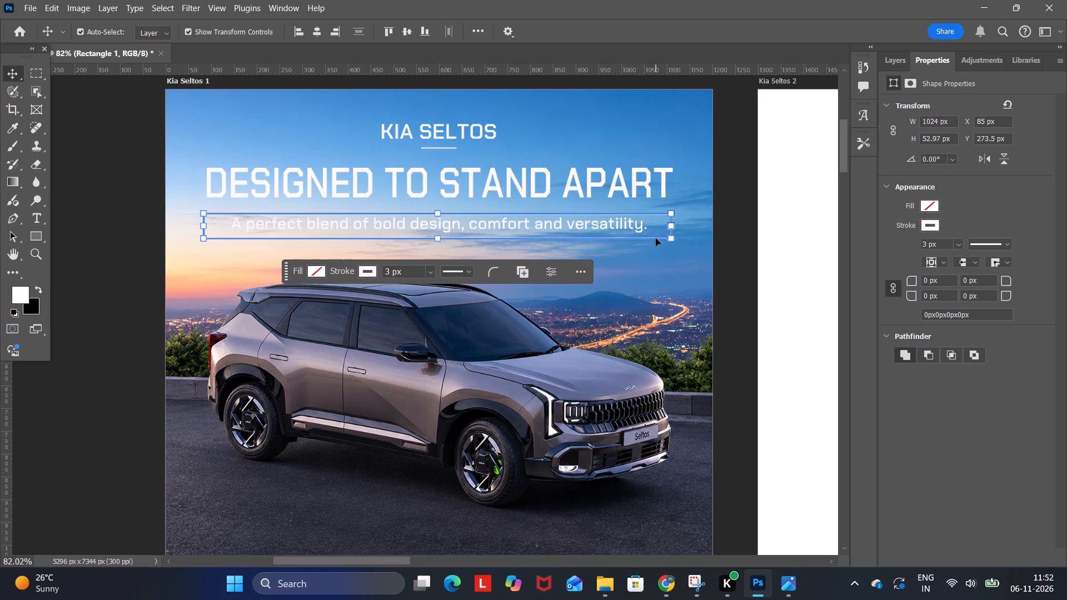
pyautogui.press('Up')
pyautogui.press('Up')
pyautogui.press('Down')
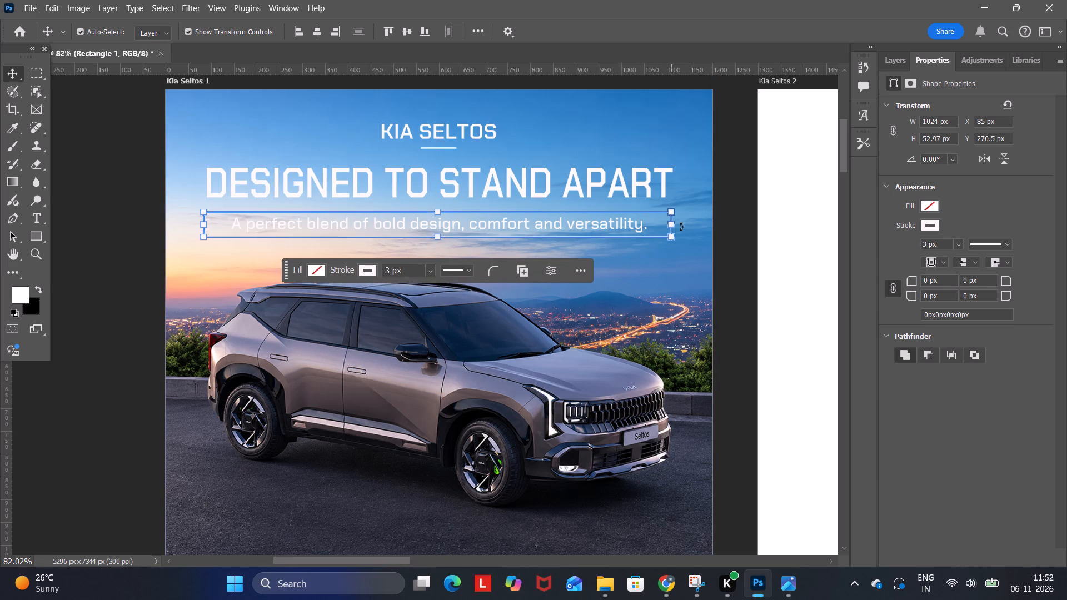
# Set the stroke width of the subheading's rectangular frame to 2 px.
pyautogui.moveTo(390, 267); pyautogui.dragTo(363, 273)
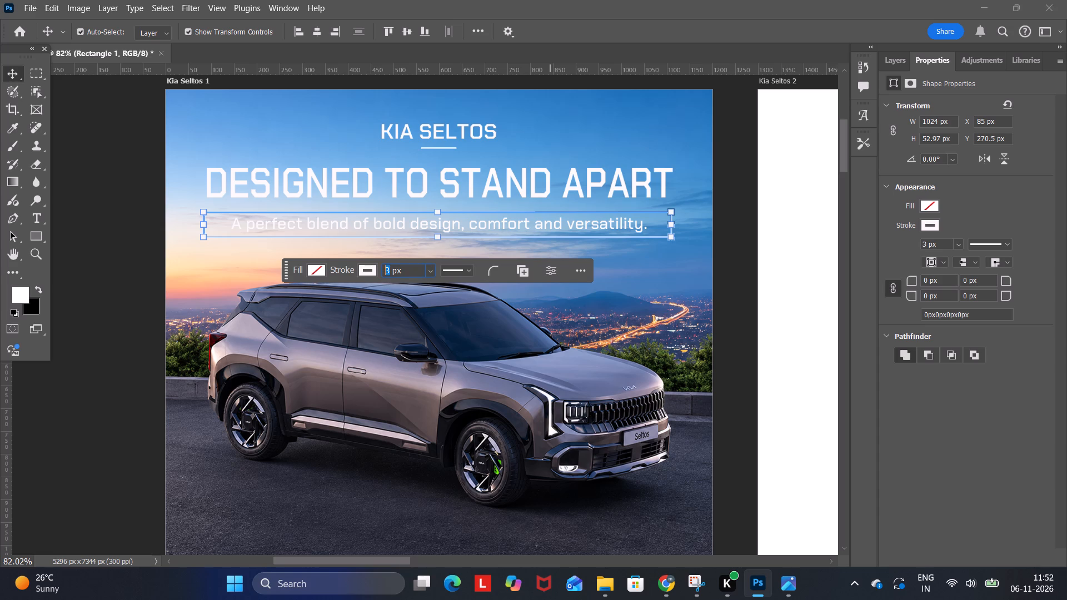
pyautogui.moveTo(363, 273); pyautogui.dragTo(362, 273)
pyautogui.press('2')
pyautogui.press('Return')
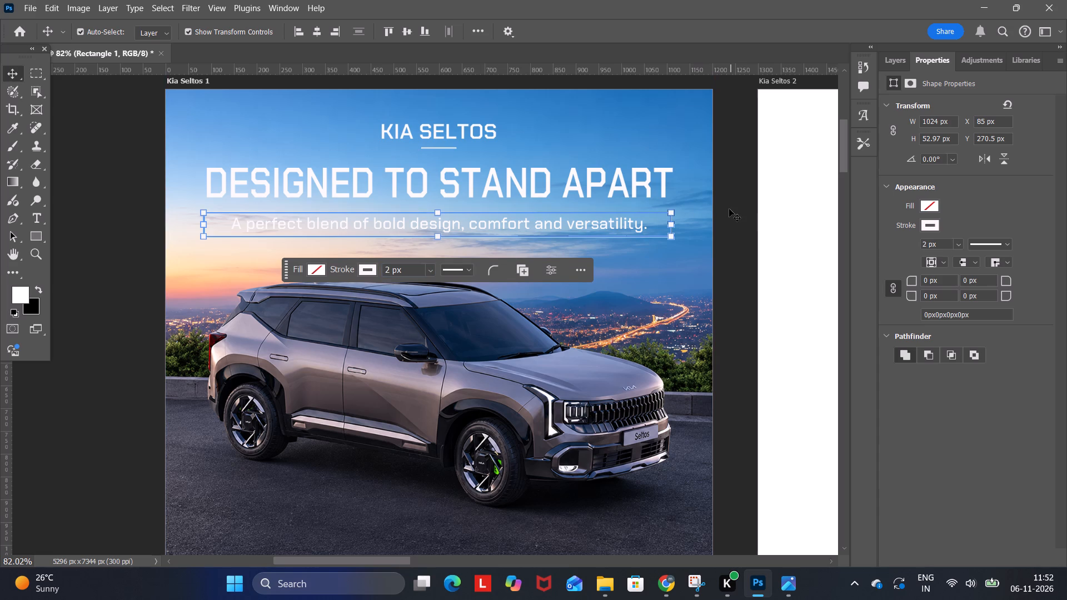
pyautogui.click(729, 209)
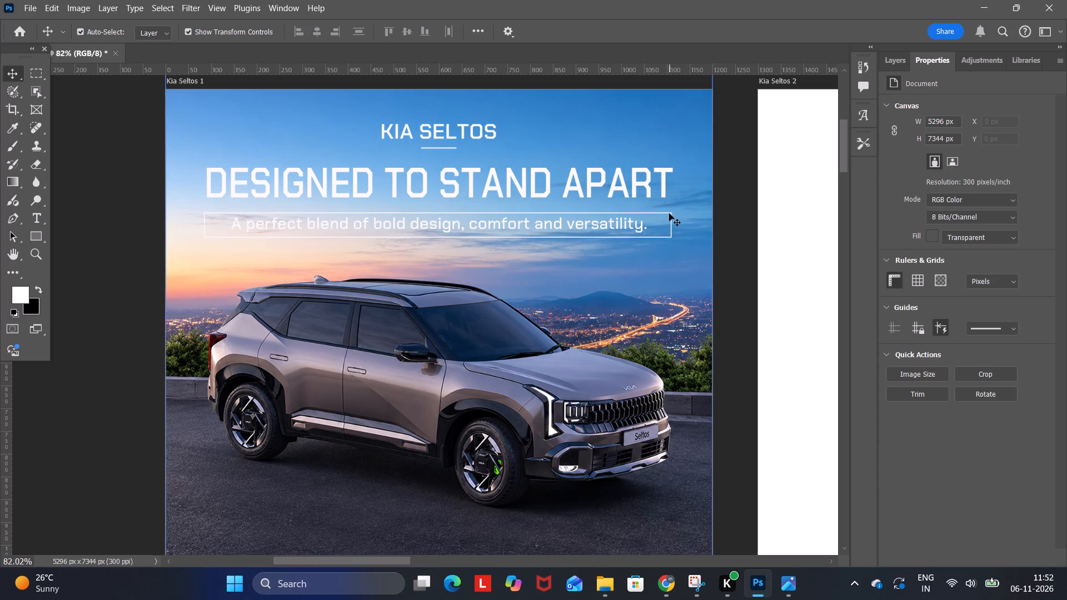
# Shift the subheading text about 2 px to the right, keeping its vertical position.
pyautogui.click(581, 224)
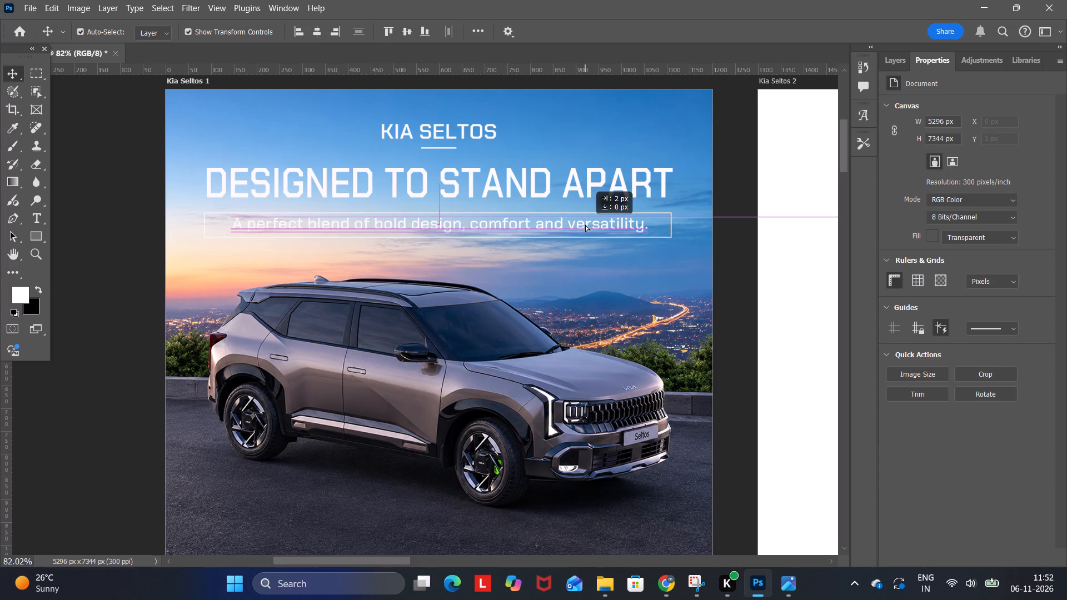
pyautogui.click(723, 211)
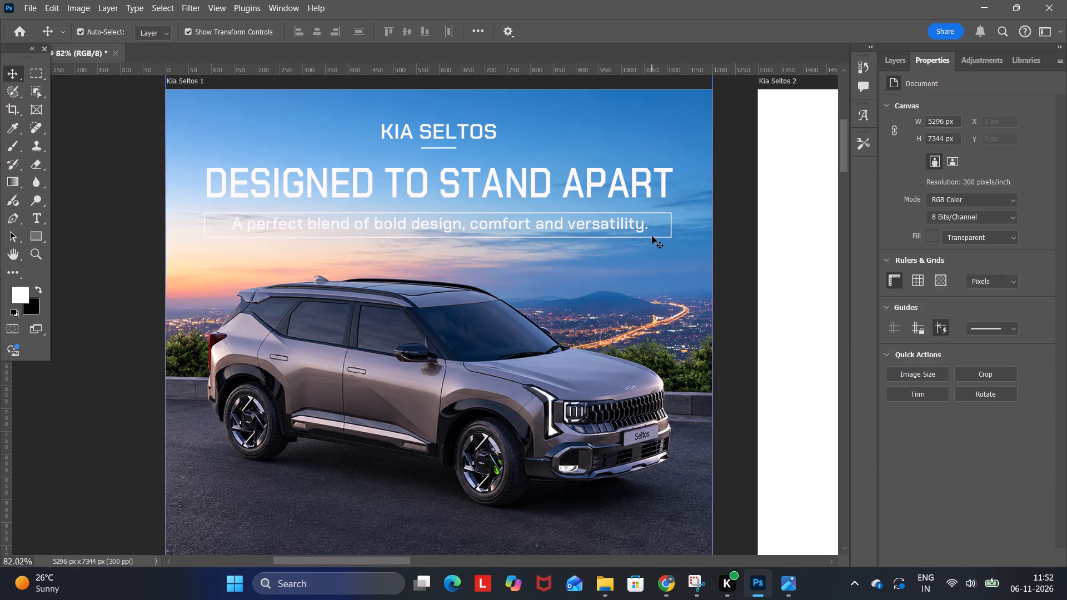
# Fill the Rectangle 1 subheading frame on the Kia Seltos 1 artboard with black.
pyautogui.click(655, 237)
pyautogui.click(662, 234)
pyautogui.click(671, 231)
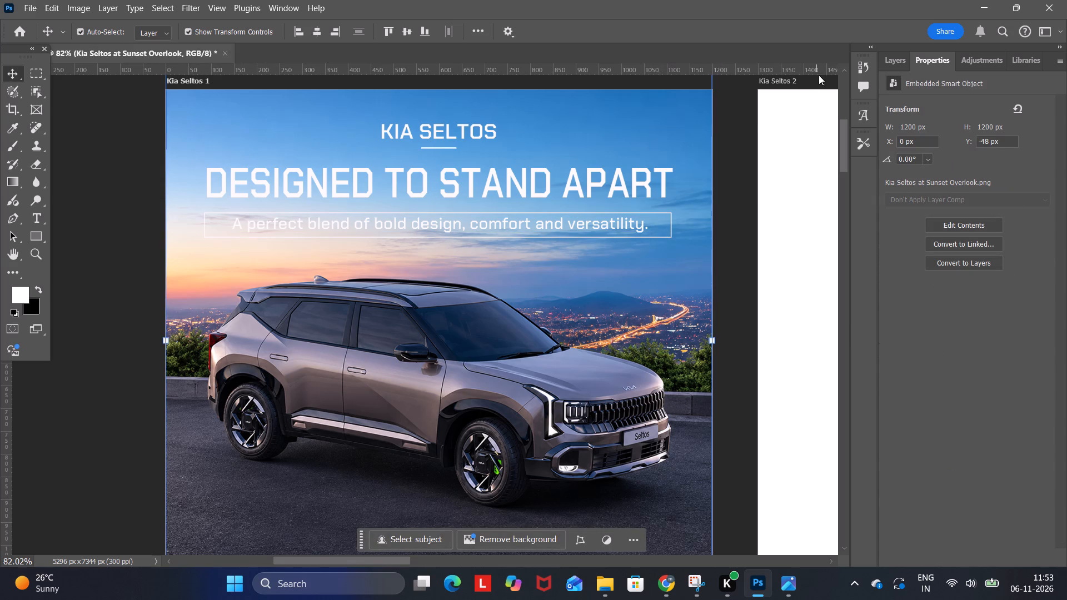
pyautogui.click(880, 65)
pyautogui.scroll(-2, 960, 444)
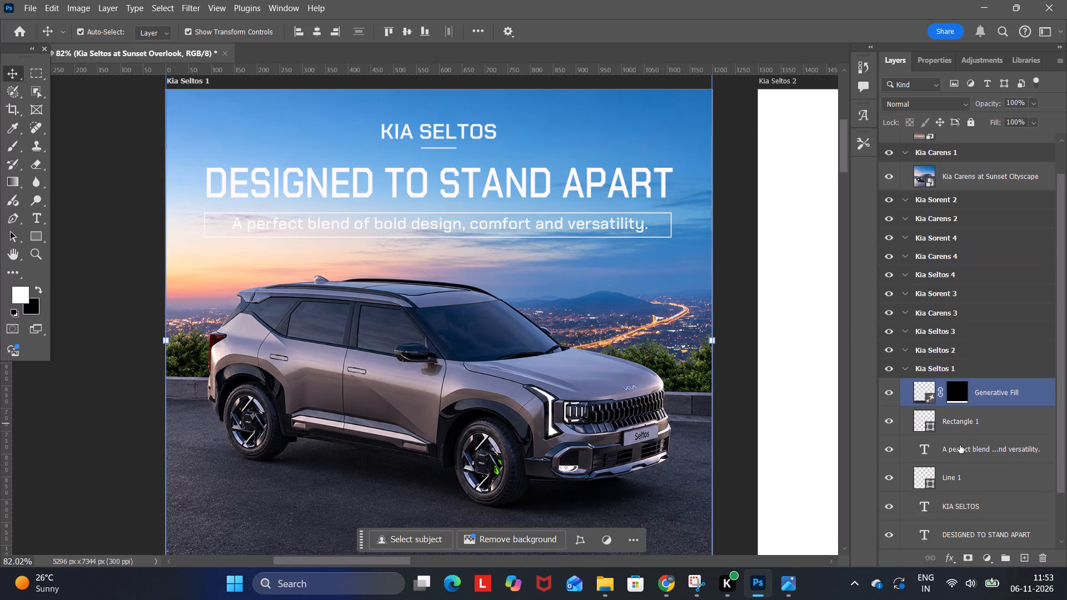
pyautogui.scroll(-1, 960, 445)
pyautogui.click(960, 396)
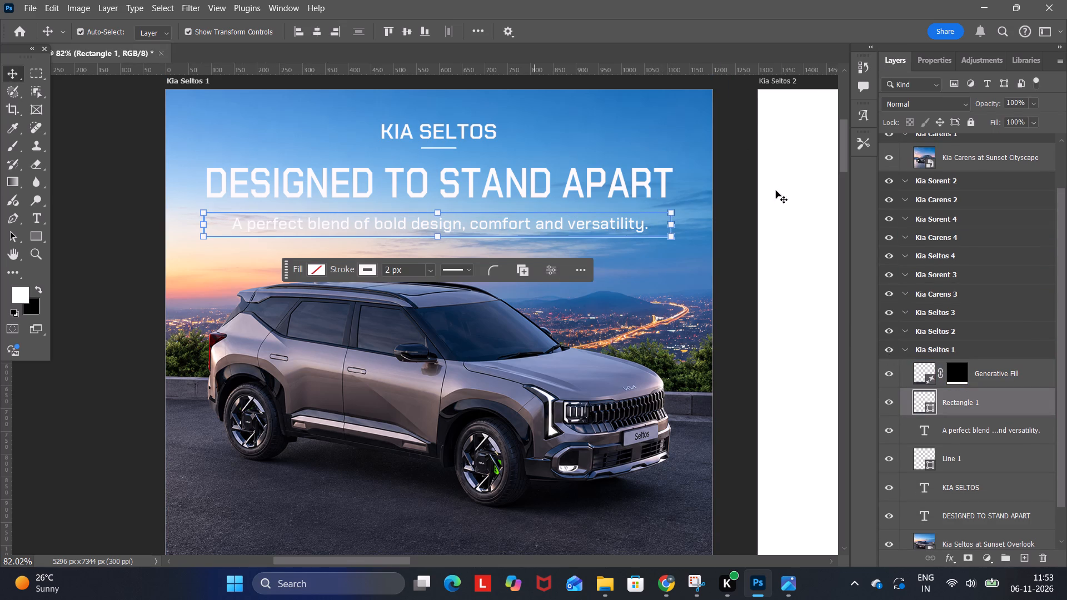
pyautogui.click(328, 270)
pyautogui.click(325, 270)
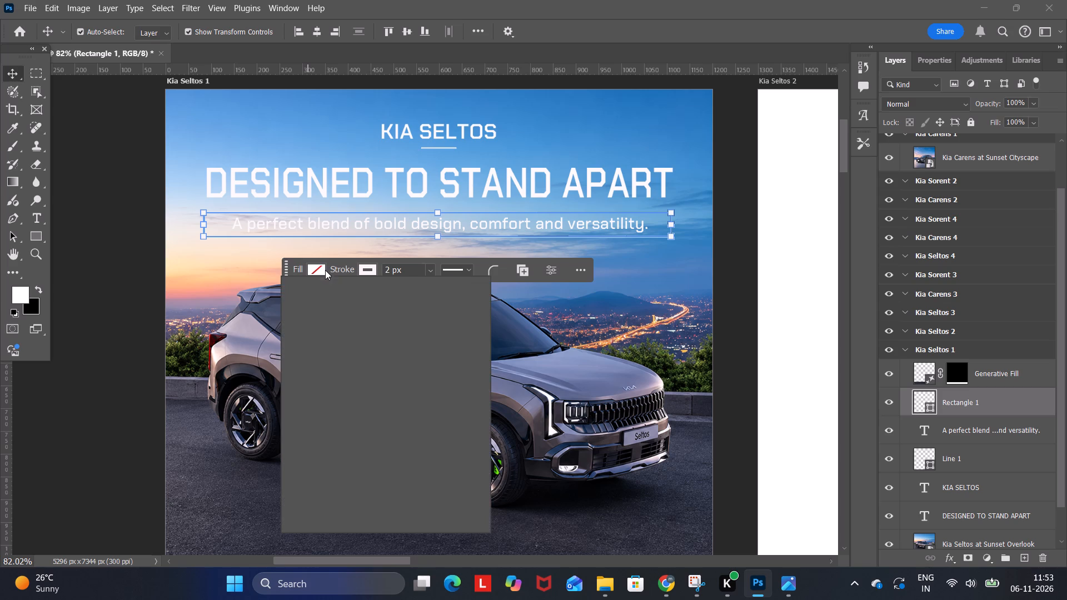
pyautogui.click(300, 344)
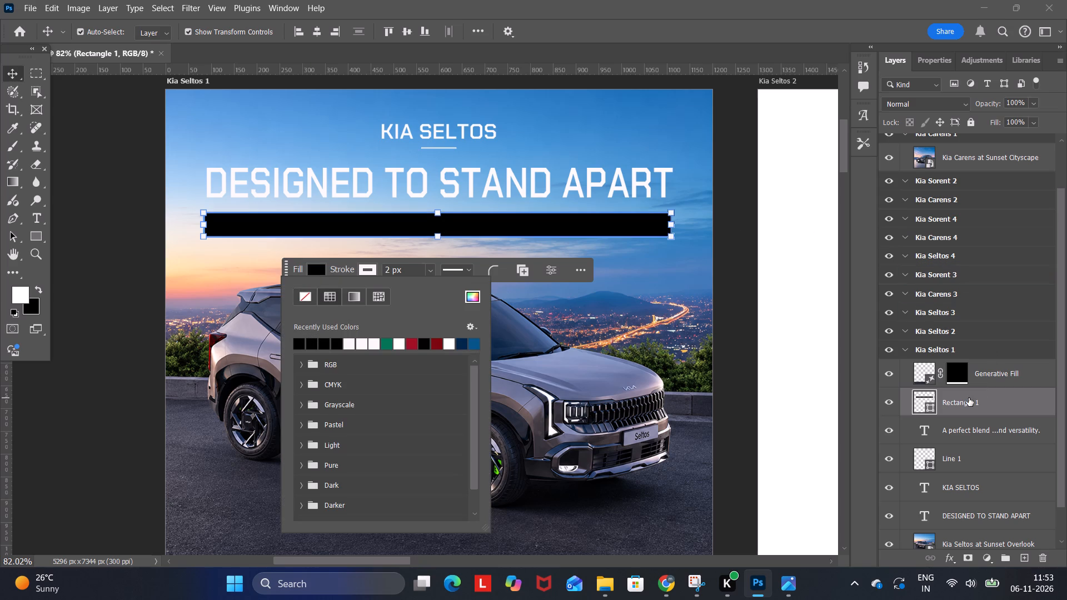
# Move the Rectangle 1 layer below the subheading text layer in the Kia Seltos 1 artboard.
pyautogui.moveTo(969, 398); pyautogui.dragTo(970, 432)
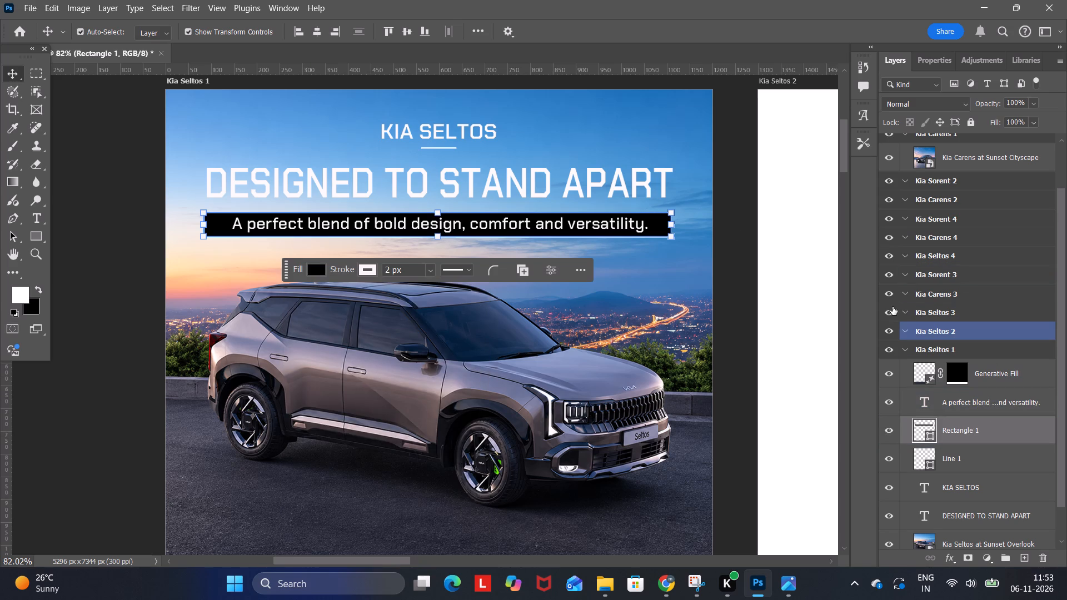
# Lower the layer fill of Rectangle 1 behind the Kia Seltos 1 subheading to 57% and deselect it.
pyautogui.click(1030, 124)
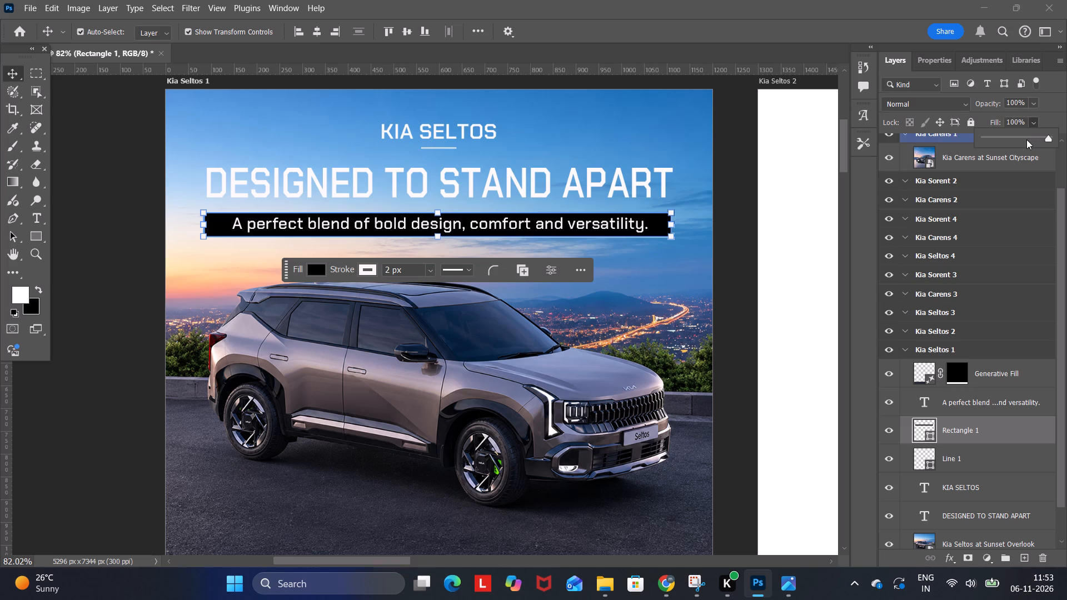
pyautogui.click(1026, 139)
pyautogui.click(1015, 137)
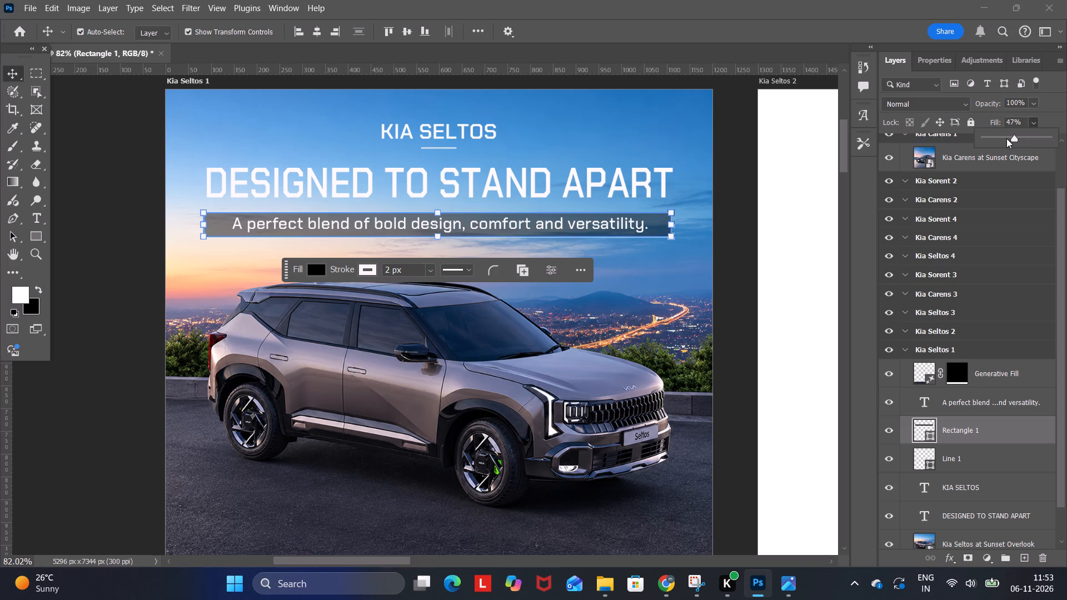
pyautogui.click(1006, 138)
pyautogui.moveTo(1006, 138); pyautogui.dragTo(1031, 137)
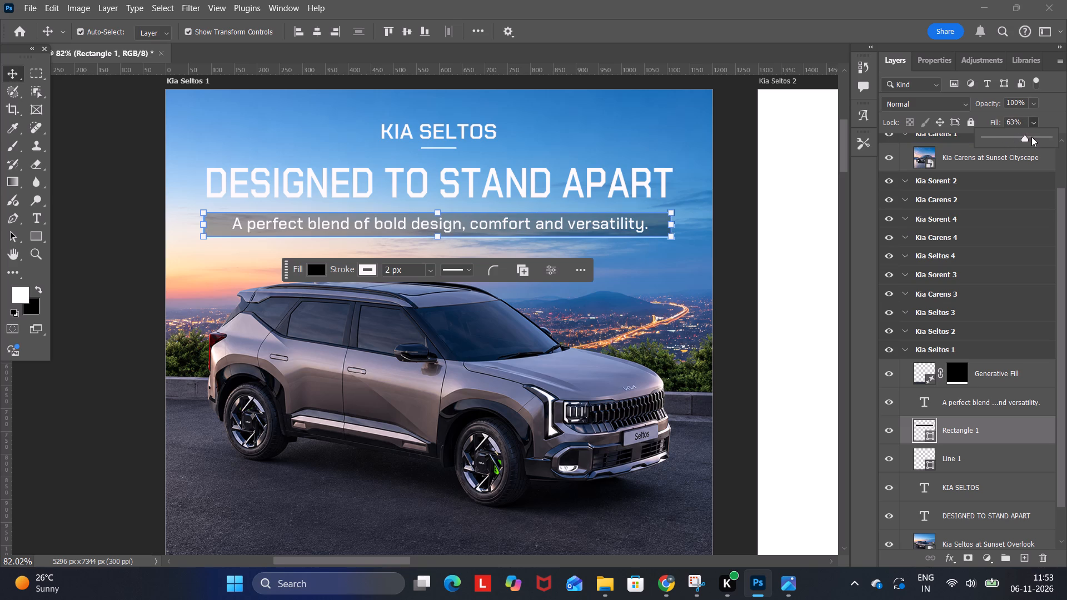
pyautogui.moveTo(1031, 137); pyautogui.dragTo(1025, 139)
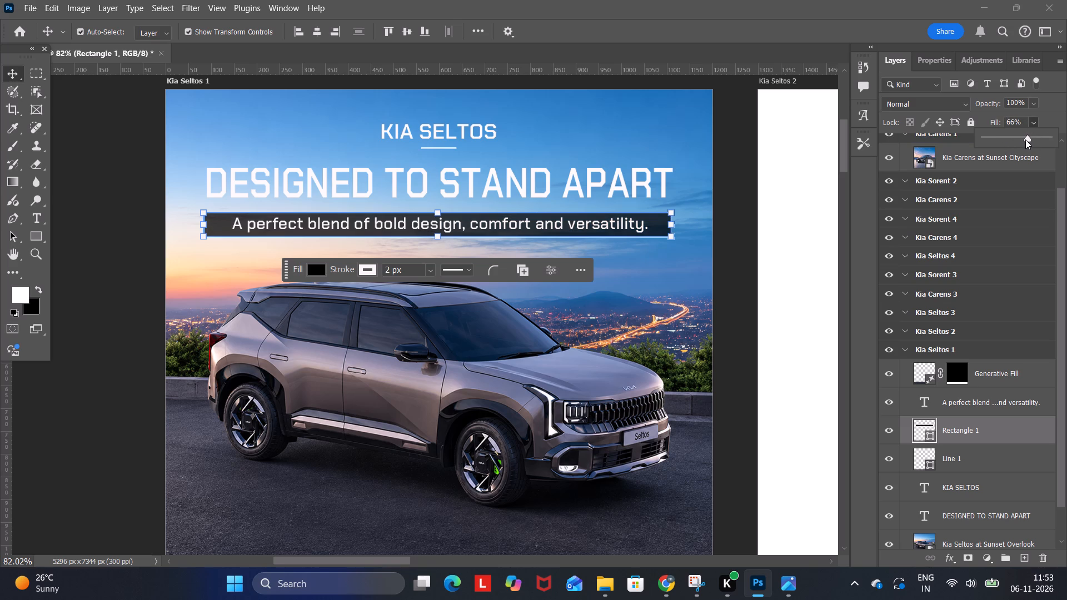
pyautogui.moveTo(1025, 139); pyautogui.dragTo(1025, 139)
pyautogui.click(1021, 139)
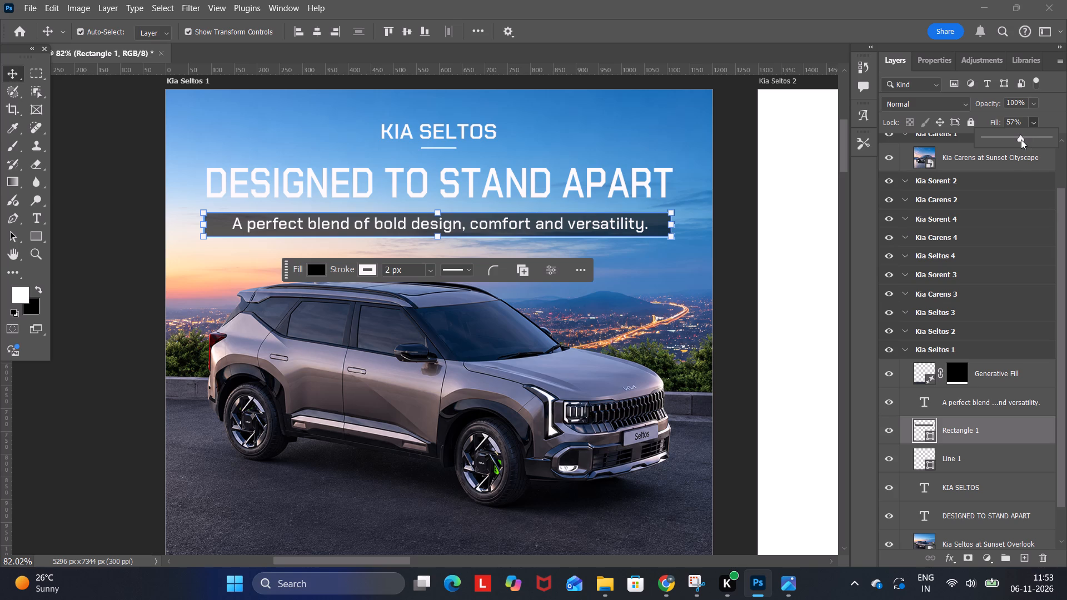
pyautogui.click(735, 173)
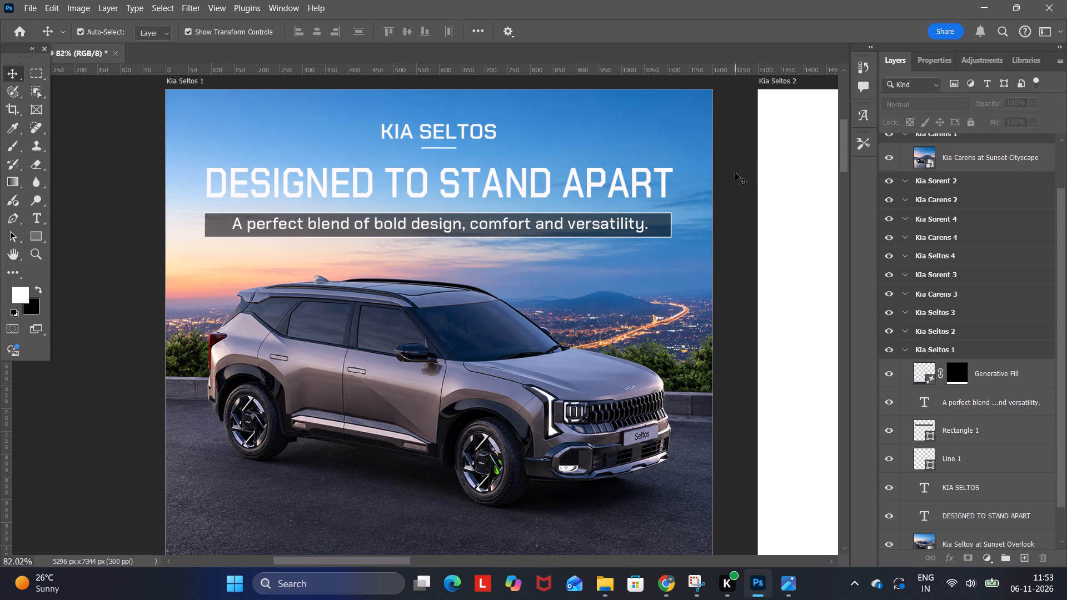
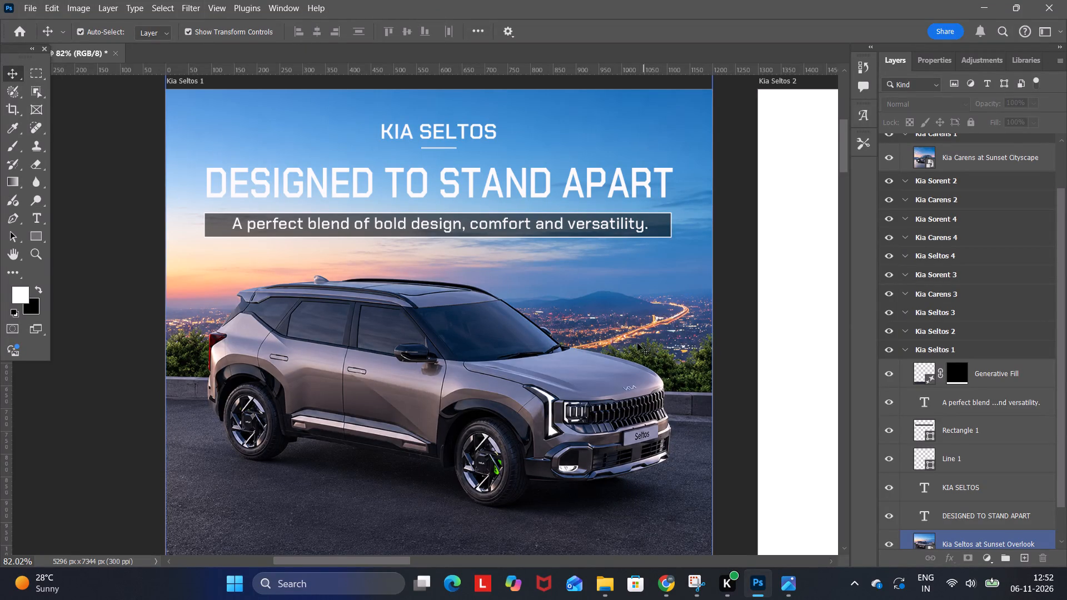
# Add the white text PRICE STARTING AT in Chakra Petch Medium, 8.5 pt, below the car's rear wheel on the Kia Seltos 1 artboard.
pyautogui.keyDown('alt'); pyautogui.scroll(-2, 624, 344); pyautogui.keyUp('alt')
pyautogui.scroll(-4, 624, 344)
pyautogui.scroll(1, 617, 361)
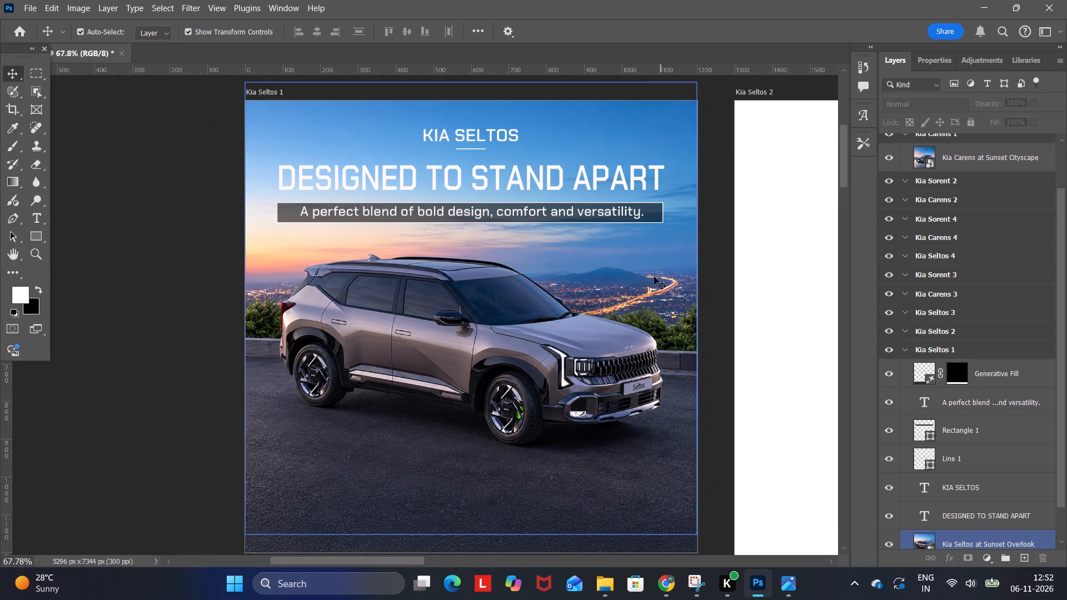
pyautogui.click(78, 253)
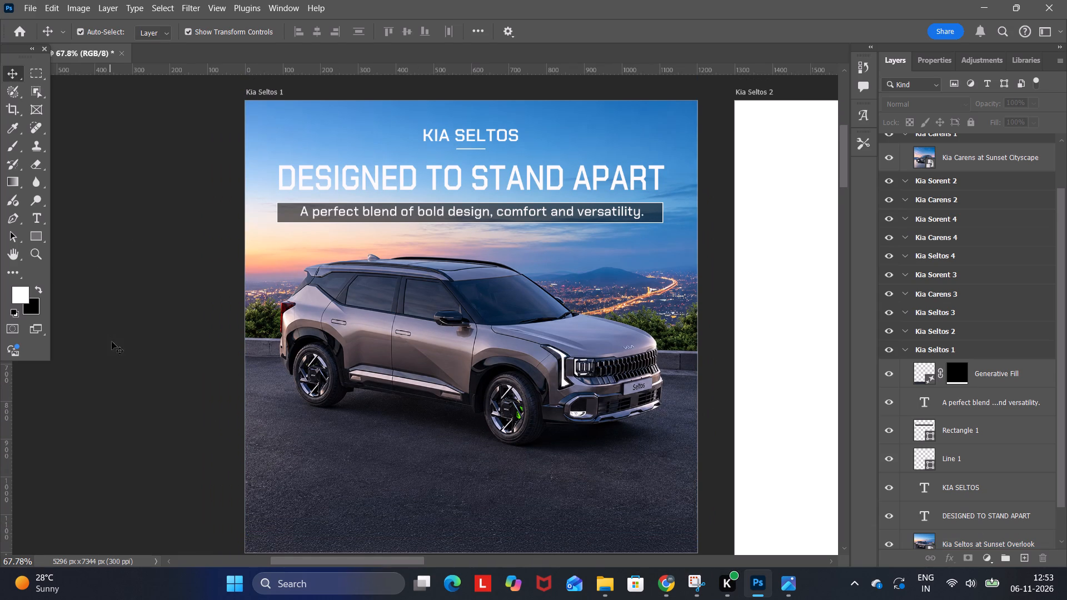
pyautogui.click(118, 341)
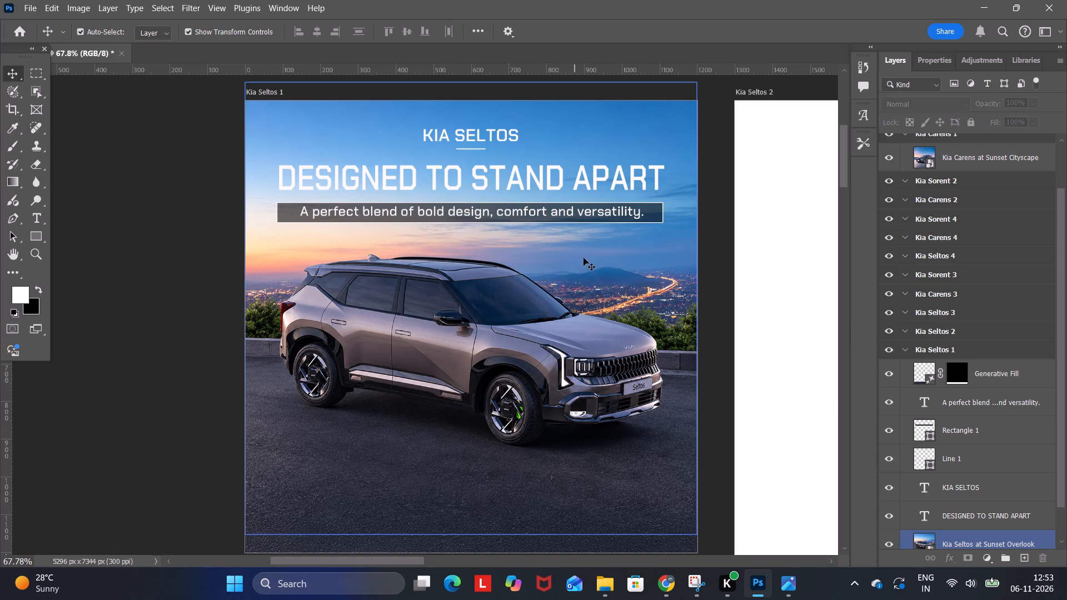
pyautogui.click(182, 236)
pyautogui.click(38, 215)
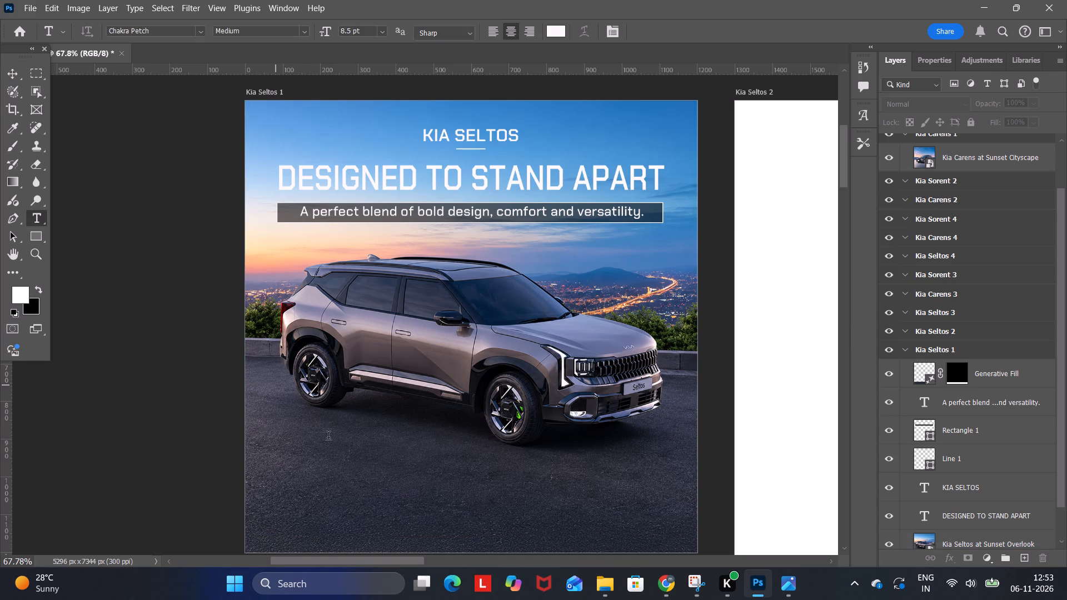
pyautogui.click(332, 433)
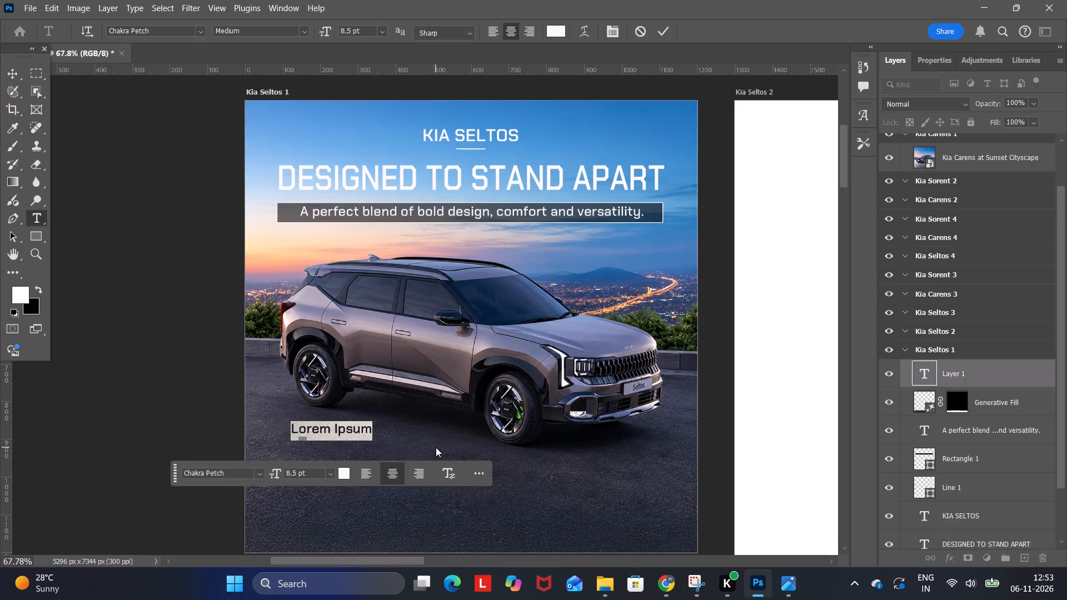
pyautogui.write('PRICE STARTING AR')
pyautogui.press('BackSpace')
pyautogui.press('y')
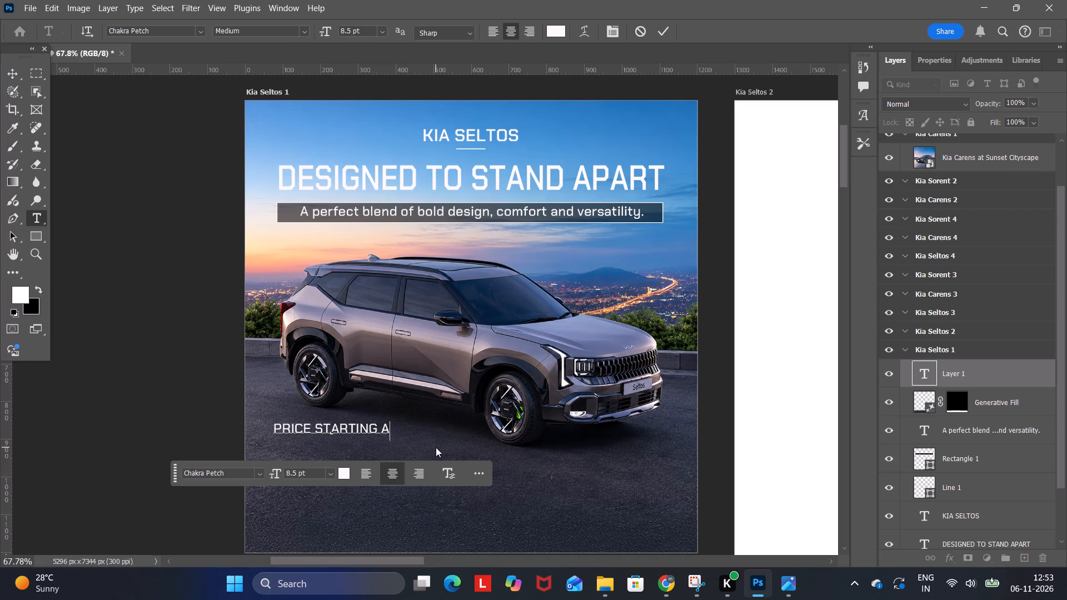
pyautogui.press('BackSpace')
pyautogui.press('t')
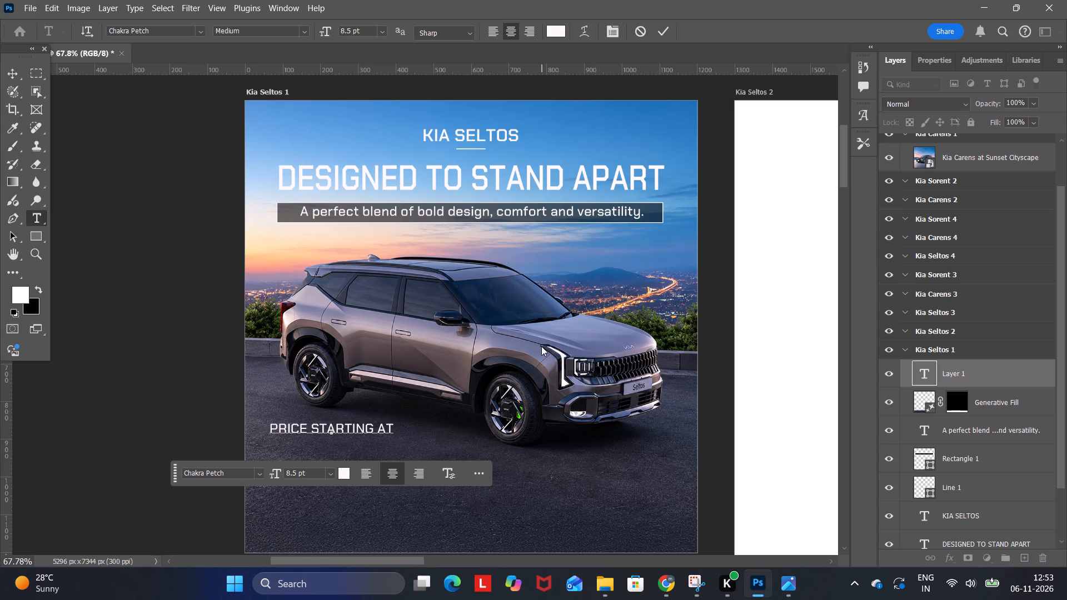
pyautogui.click(549, 427)
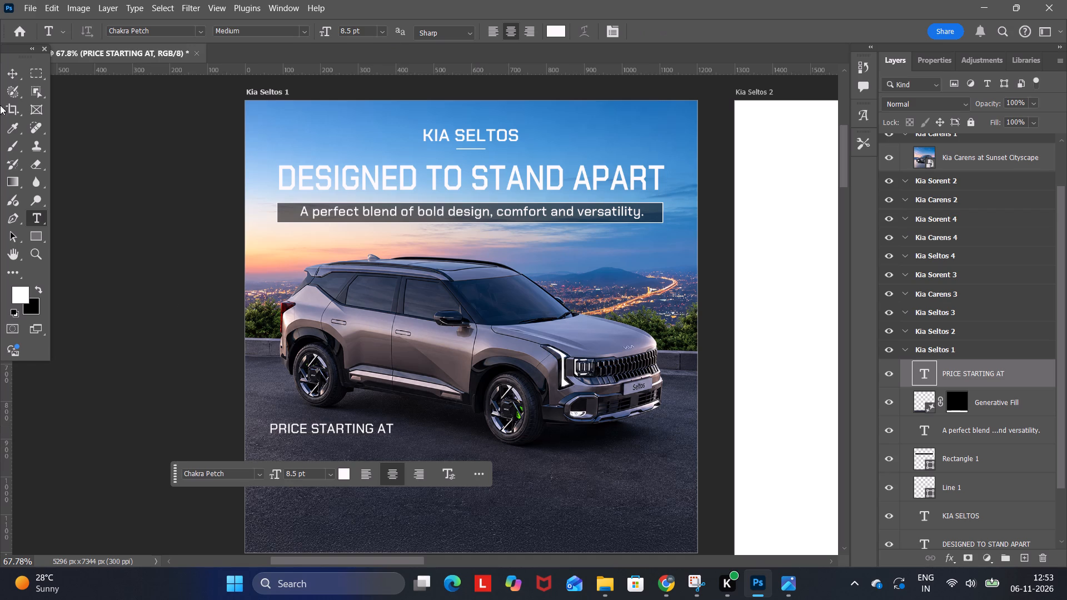
# Move the PRICE STARTING AT text about 25 px right and 135 px down, aligning its left edge with the main heading, and deselect it.
pyautogui.click(11, 73)
pyautogui.moveTo(350, 428); pyautogui.dragTo(350, 432)
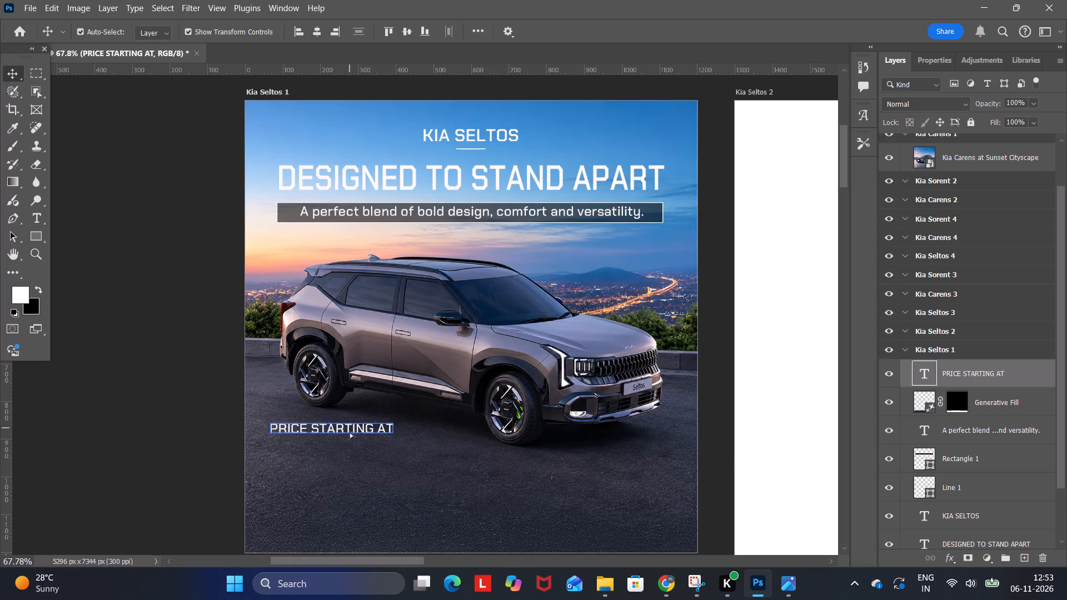
pyautogui.moveTo(350, 432); pyautogui.dragTo(360, 479)
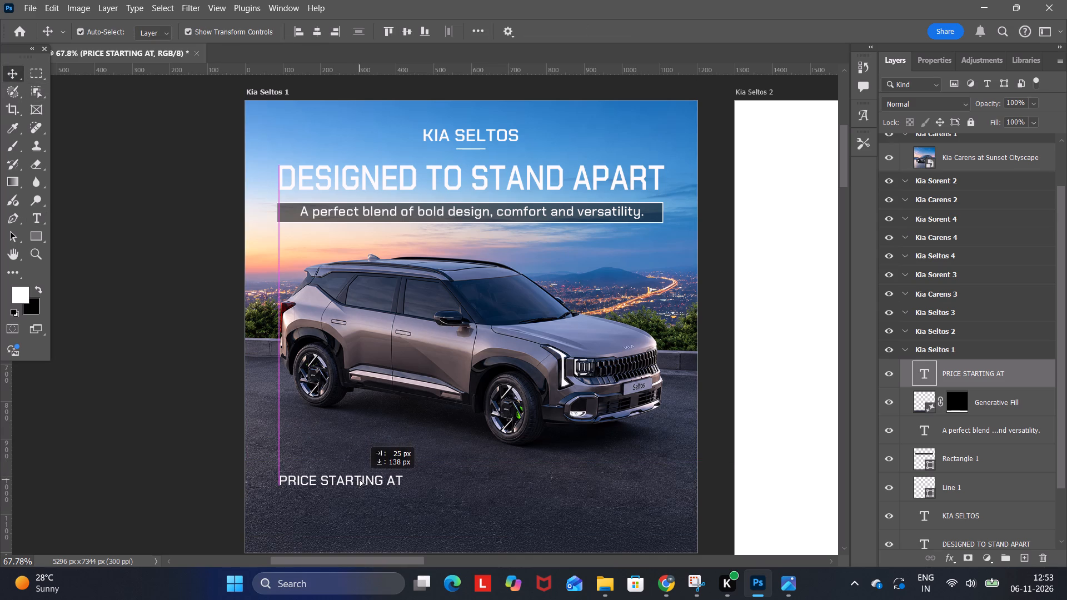
pyautogui.moveTo(360, 479); pyautogui.dragTo(359, 478)
pyautogui.click(201, 348)
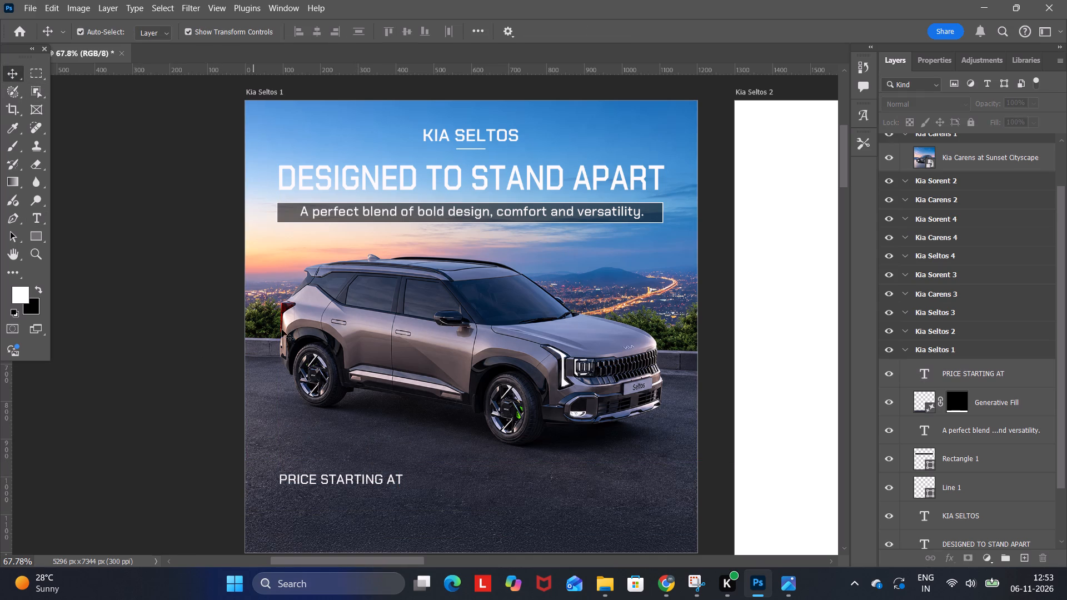